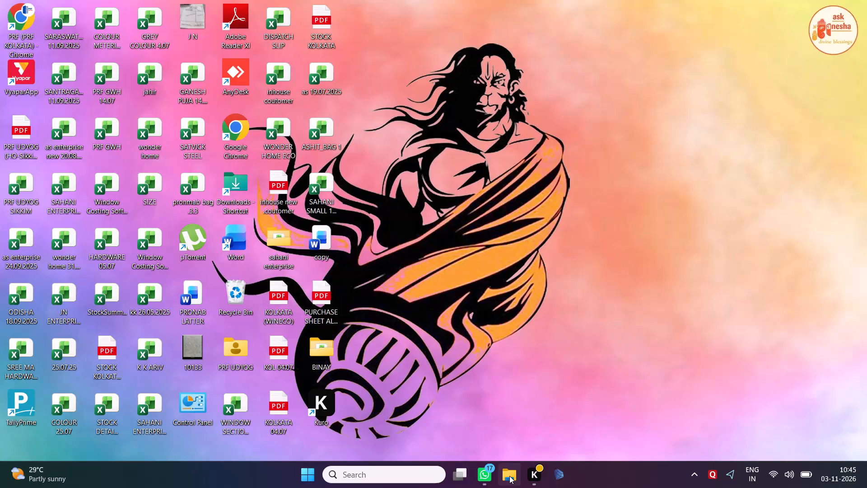
Look through the NEW UP-COMING CONTAINER'S and UP-COMING CONTAINER'S folders in File Explorer, and return to the desktop.
left_click(509, 476)
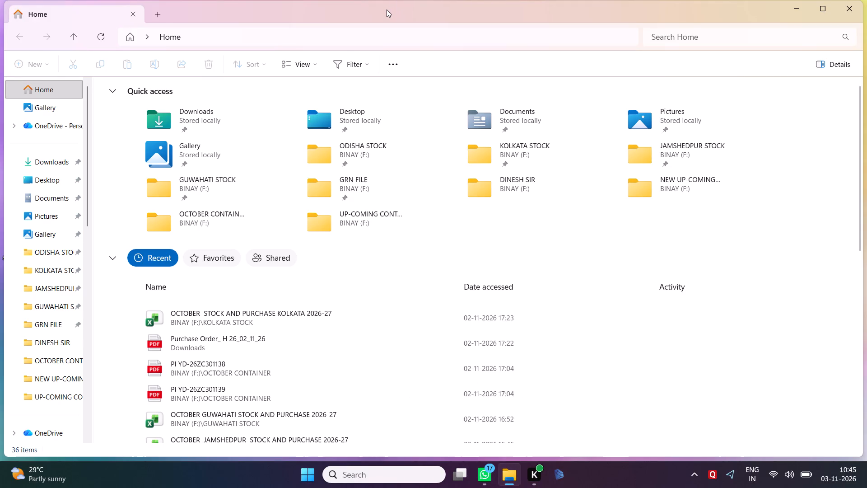
double_click(387, 9)
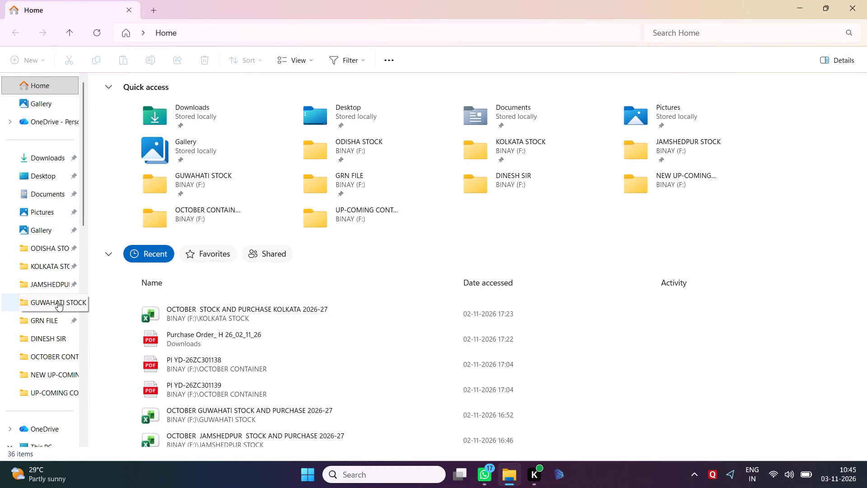
left_click(49, 369)
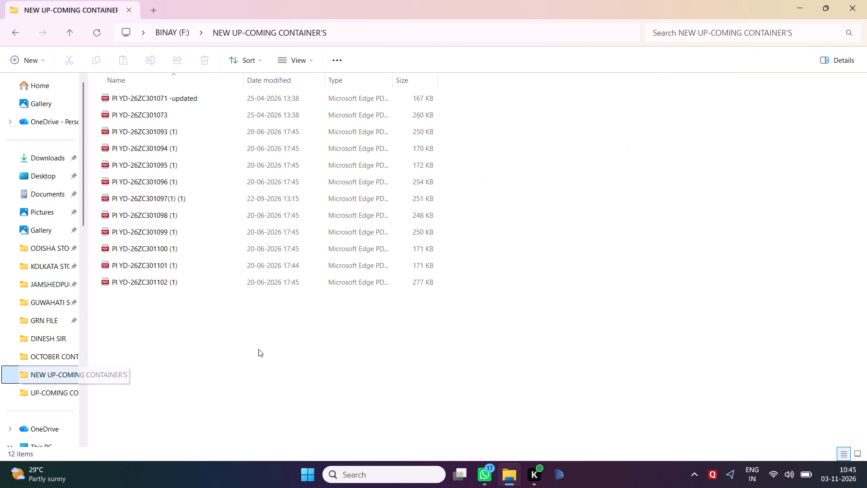
left_click(65, 394)
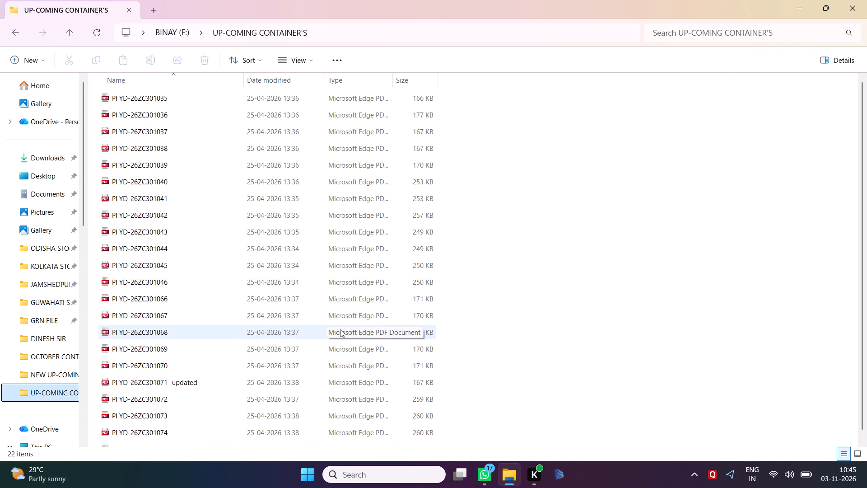
left_click(503, 404)
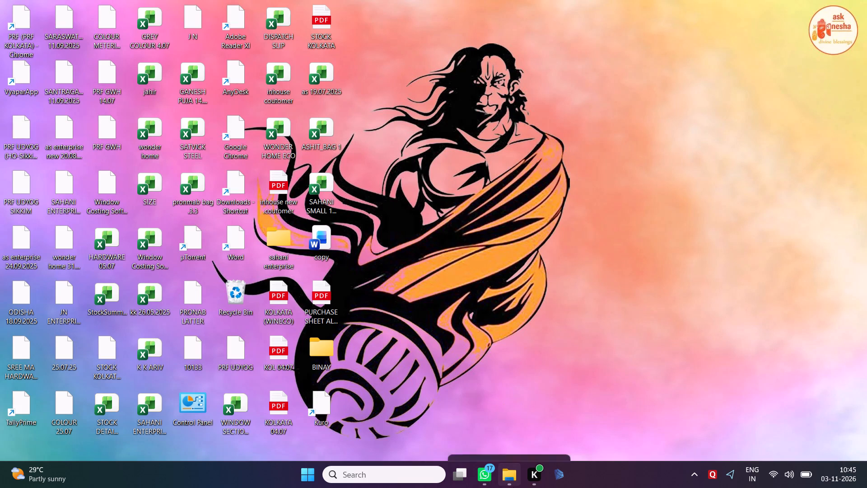
left_click(534, 223)
Open Google Chrome in a maximized window with the PRF KOLKATA profile.
double_click(241, 127)
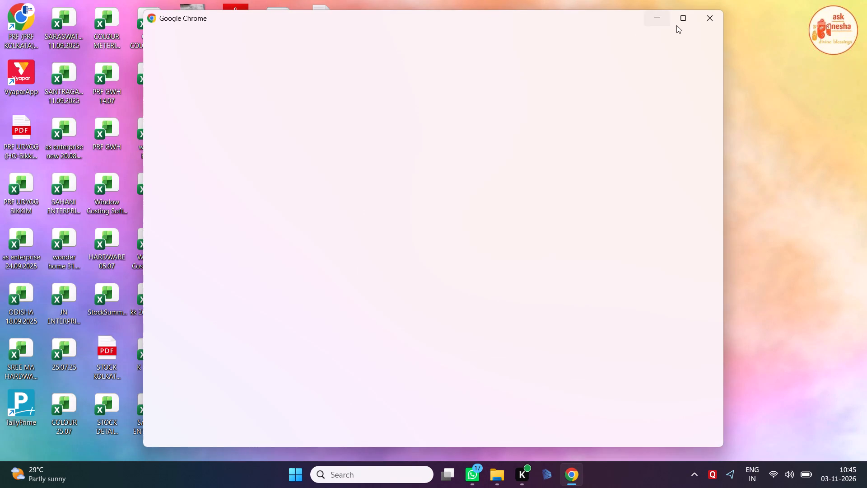
left_click(680, 24)
left_click(427, 287)
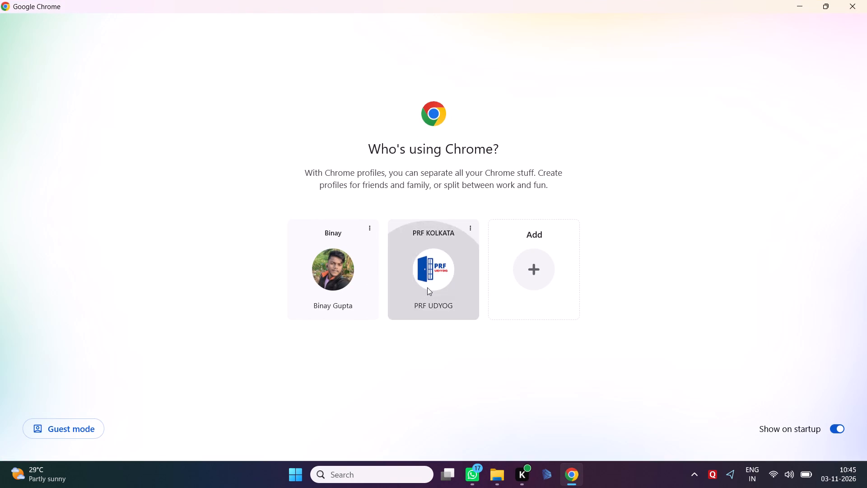
Search for "i love pdf" and open the iLovePDF site's PDF to Excel tool.
left_click(336, 223)
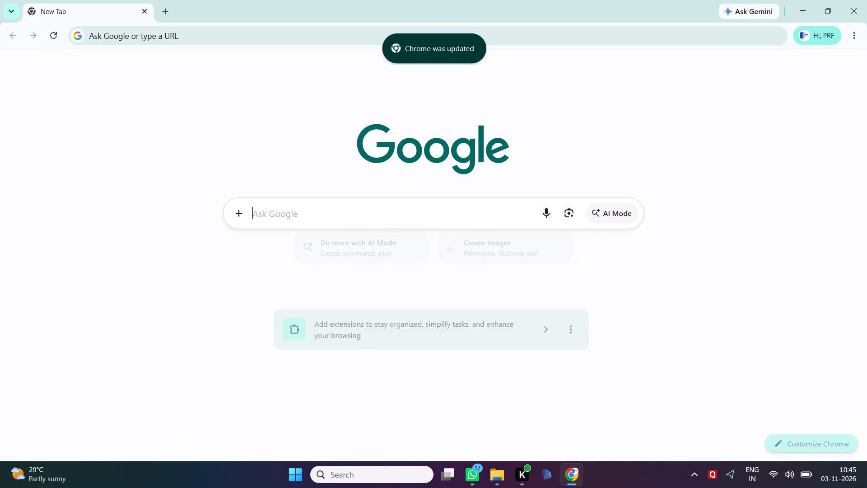
left_click(300, 301)
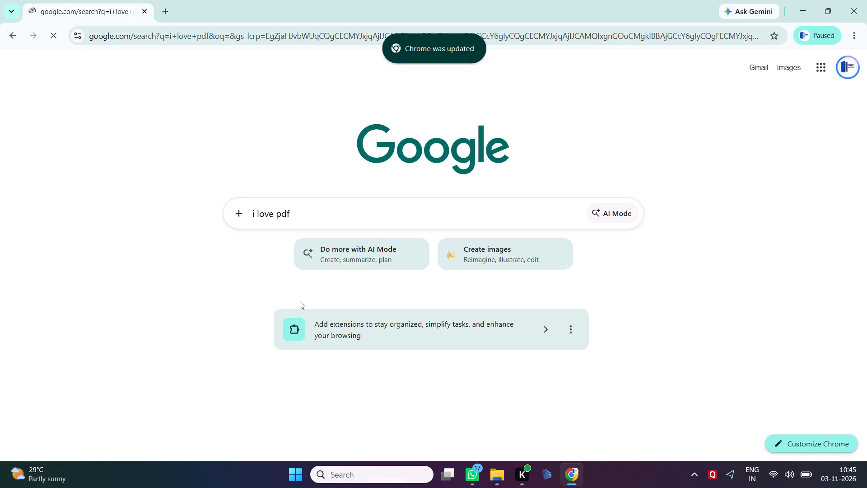
left_click(226, 174)
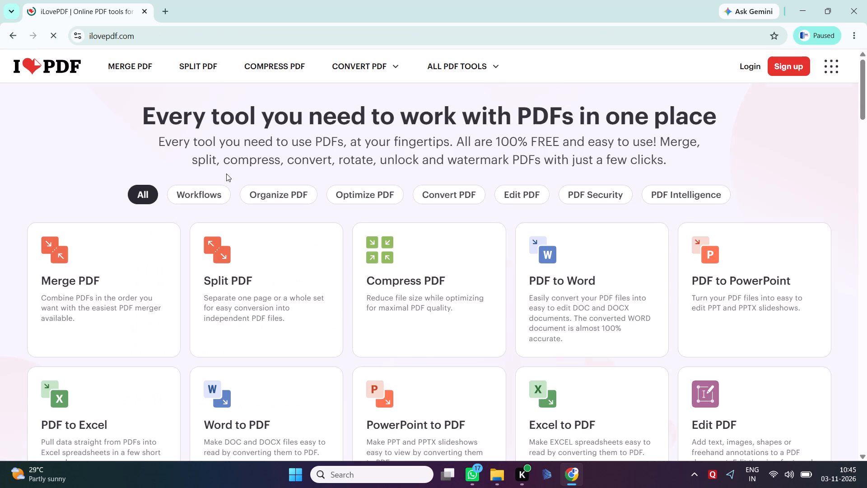
scroll(221, 360, "down", 1)
left_click(128, 362)
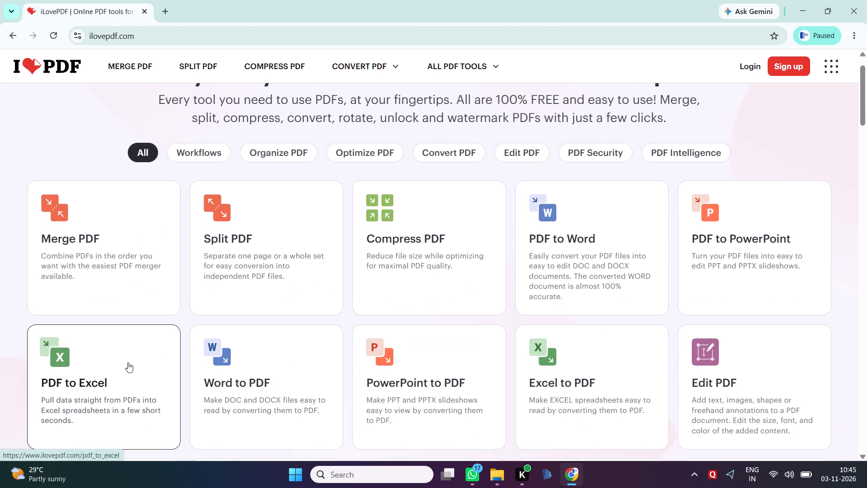
Convert PI YD-26ZC301141 - 8.20 from the OCTOBER CONTAINER folder to Excel and download the result.
left_click(459, 208)
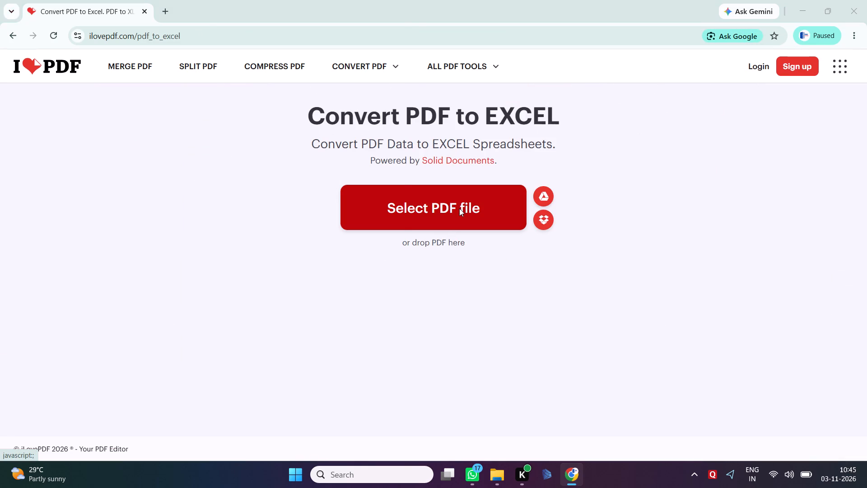
scroll(60, 158, "down", 1)
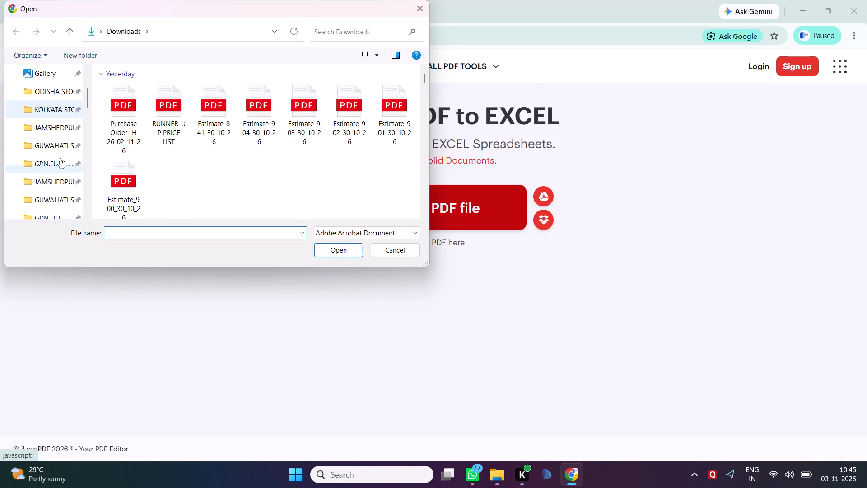
scroll(60, 158, "down", 1)
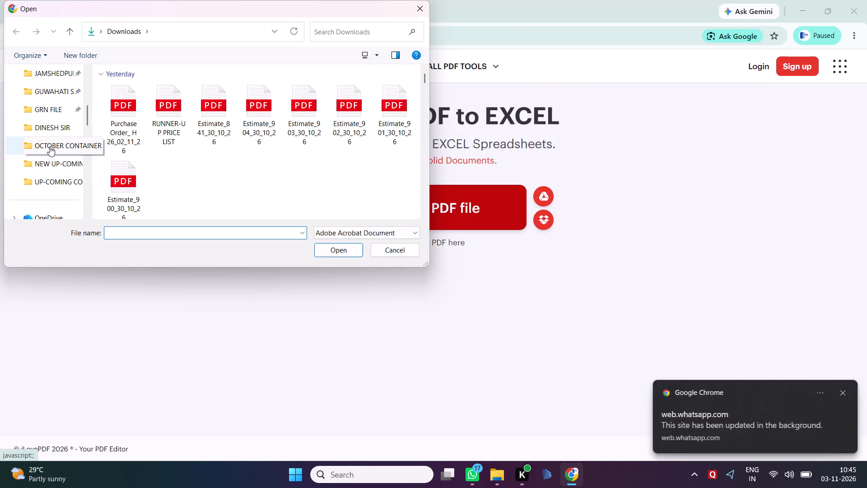
left_click(50, 146)
scroll(226, 160, "down", 1)
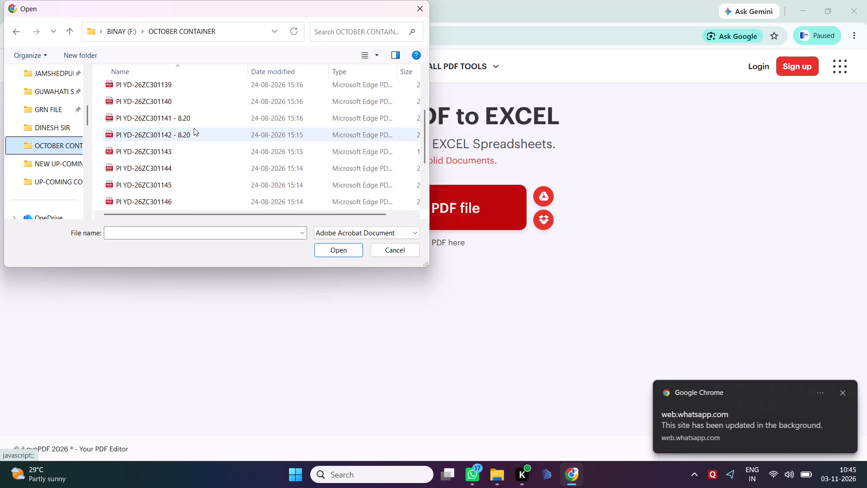
left_click(195, 123)
left_click(331, 245)
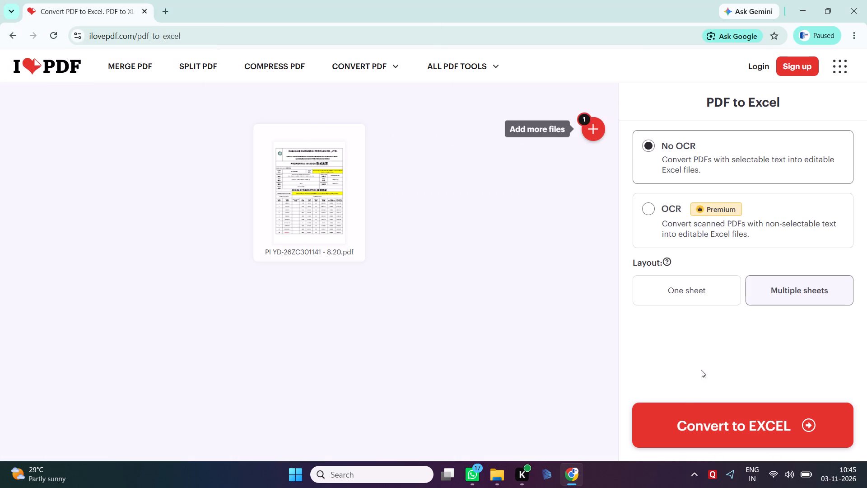
left_click(671, 423)
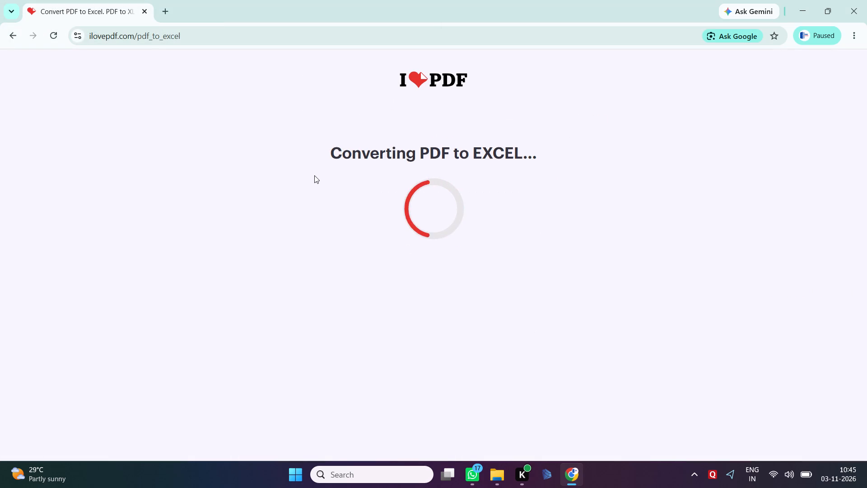
left_click(429, 161)
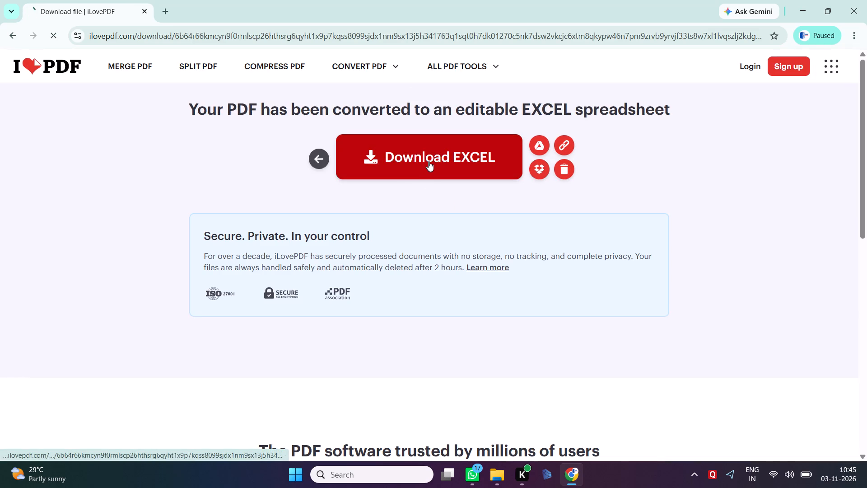
Return to the PDF to Excel tool and convert PI YD-26ZC301142 - 8.20 from the OCTOBER CONTAINER folder.
left_click(327, 161)
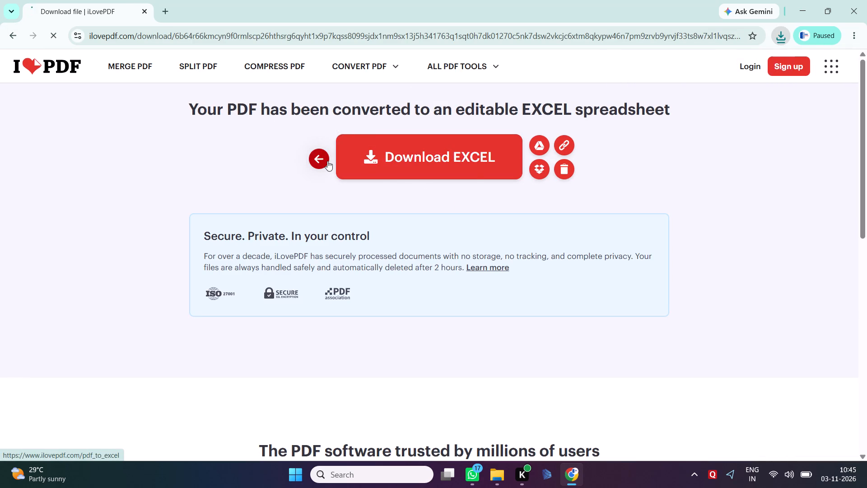
left_click(395, 199)
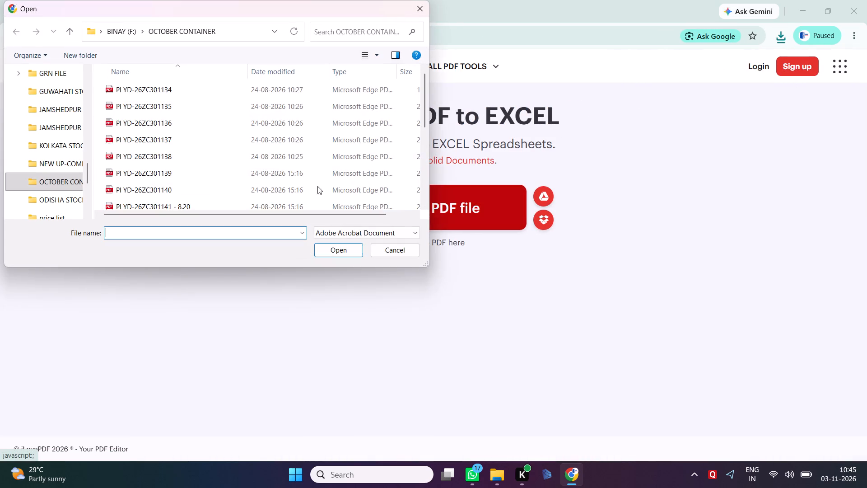
scroll(182, 167, "down", 1)
scroll(182, 89, "up", 1)
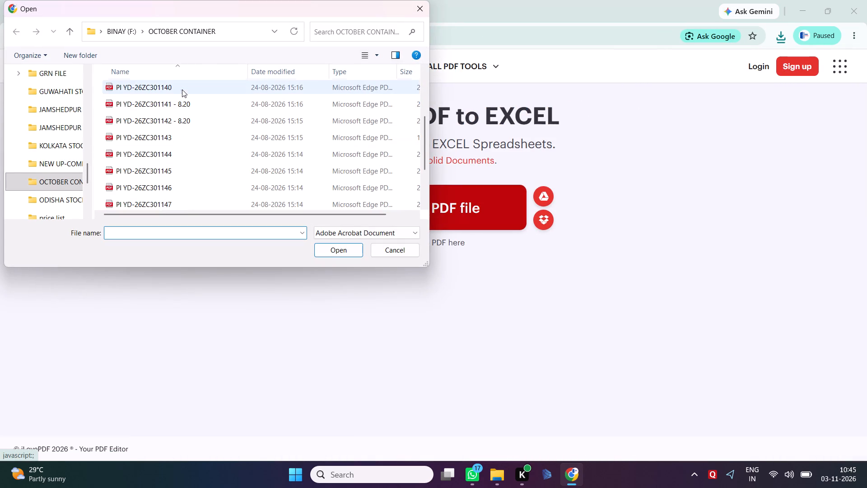
scroll(182, 89, "up", 1)
left_click(173, 115)
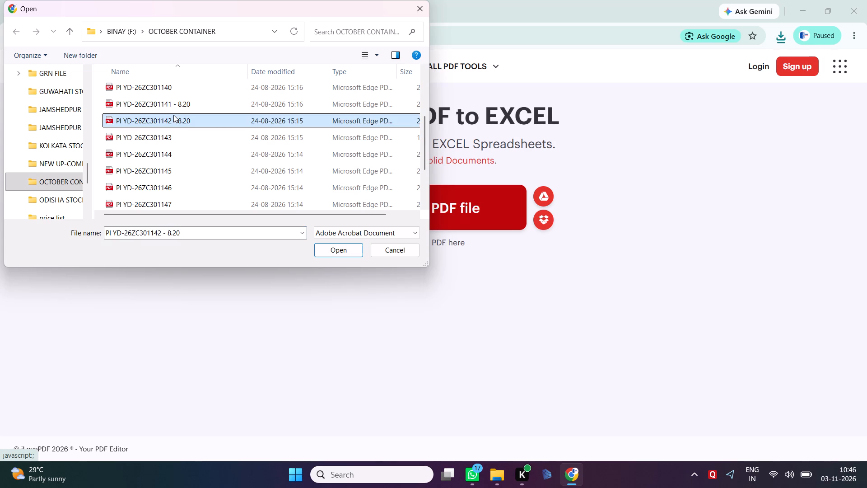
left_click(348, 250)
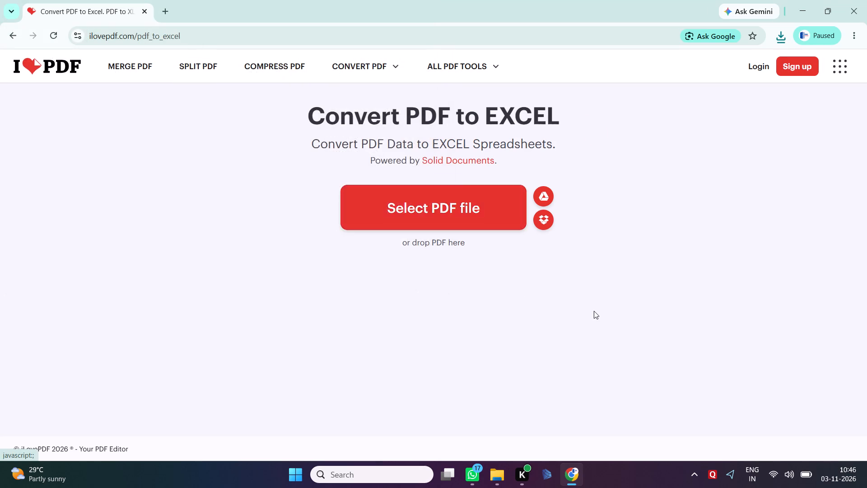
left_click(689, 424)
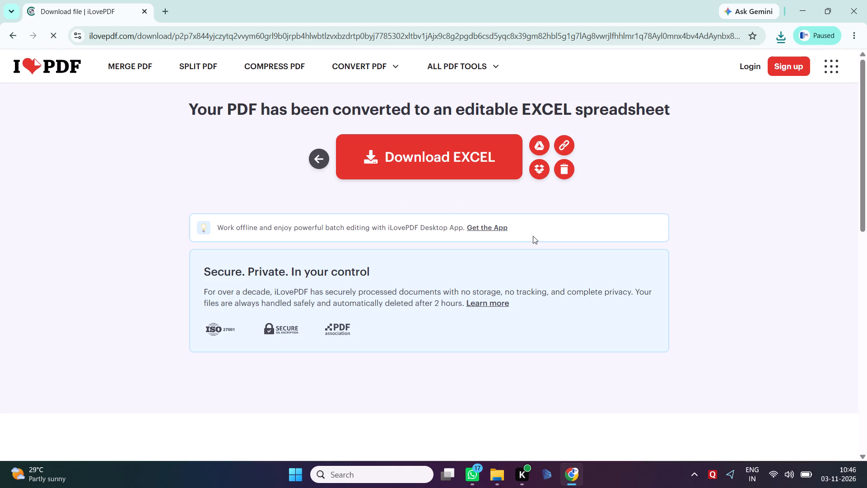
Open the converted PI YD-26ZC301141 - 8.20 workbook from the Downloads folder in Excel and enable editing.
key("alt+Tab")
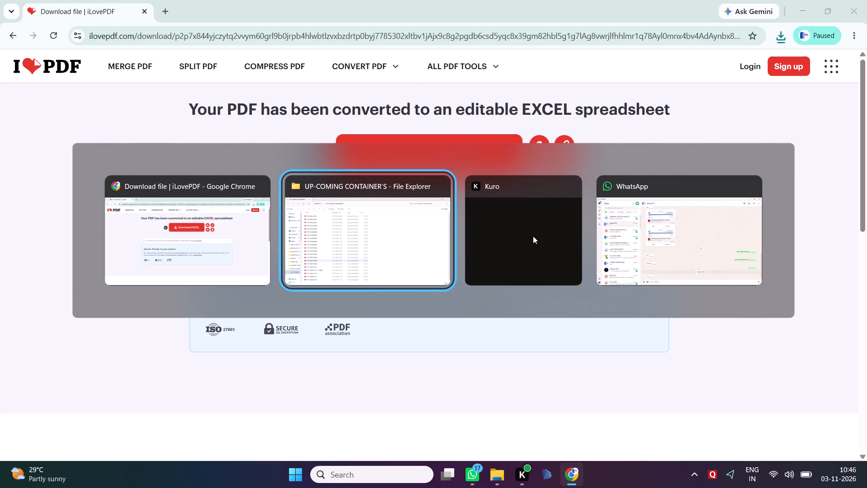
left_click(44, 162)
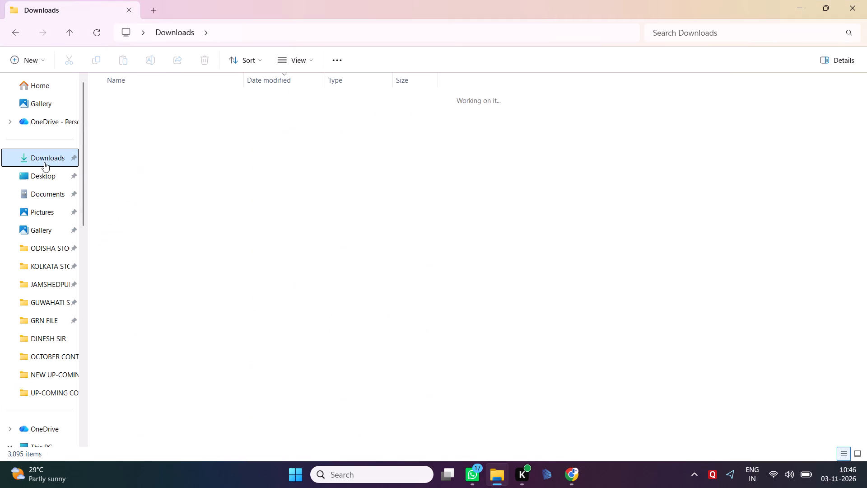
scroll(135, 112, "up", 8)
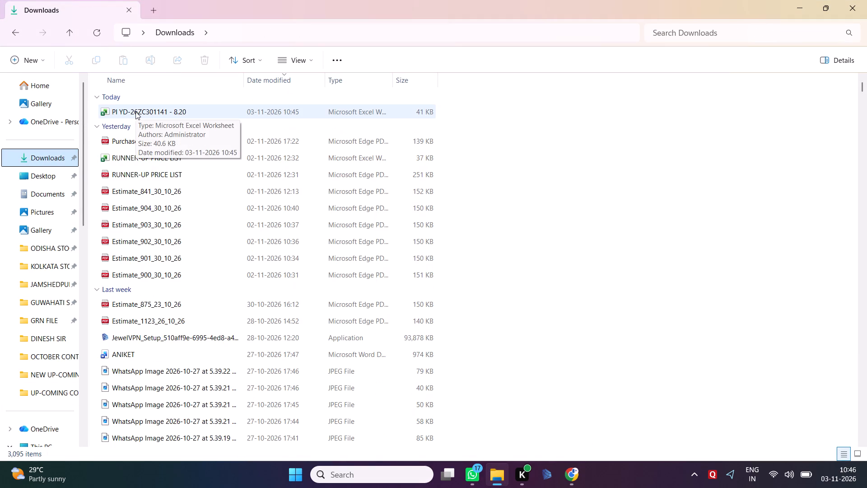
scroll(135, 112, "up", 7)
key("alt+Tab")
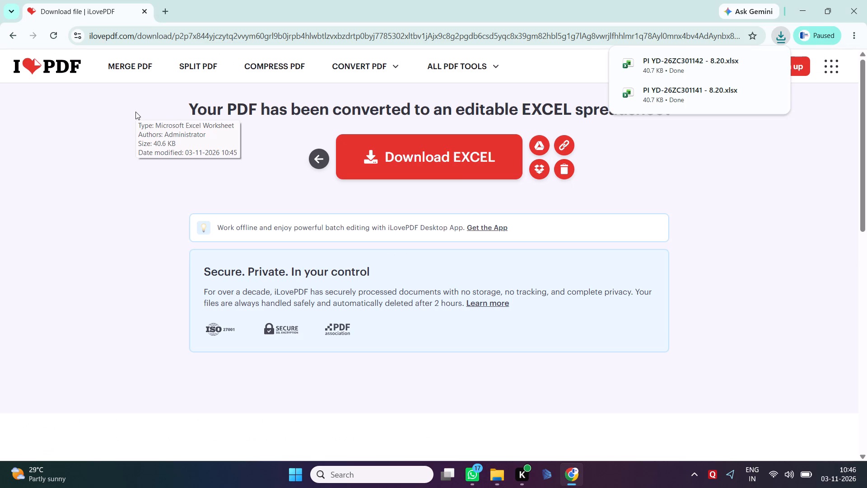
key("alt+Tab")
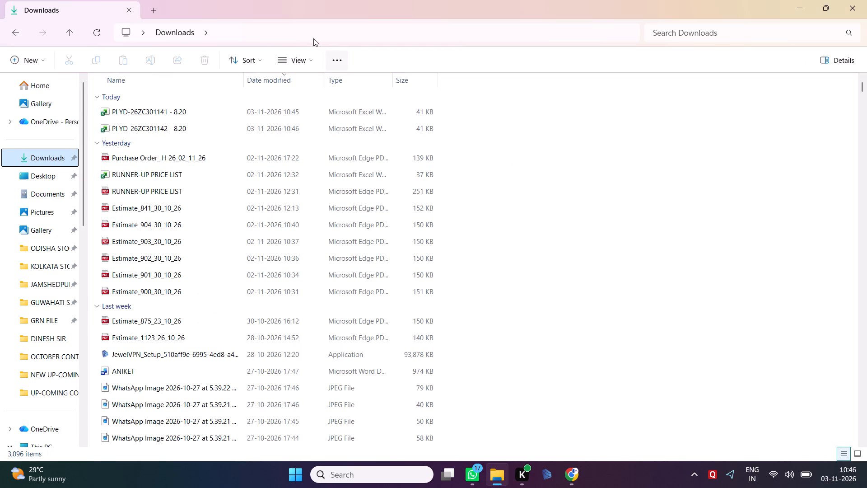
double_click(172, 107)
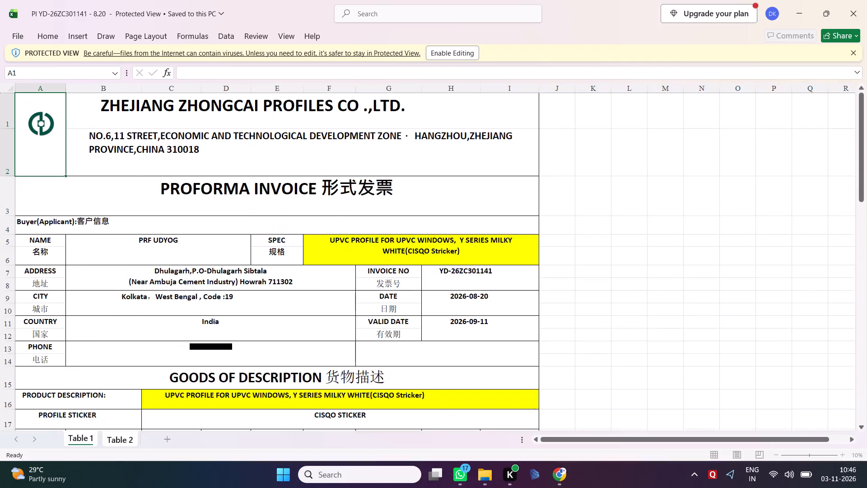
left_click(450, 62)
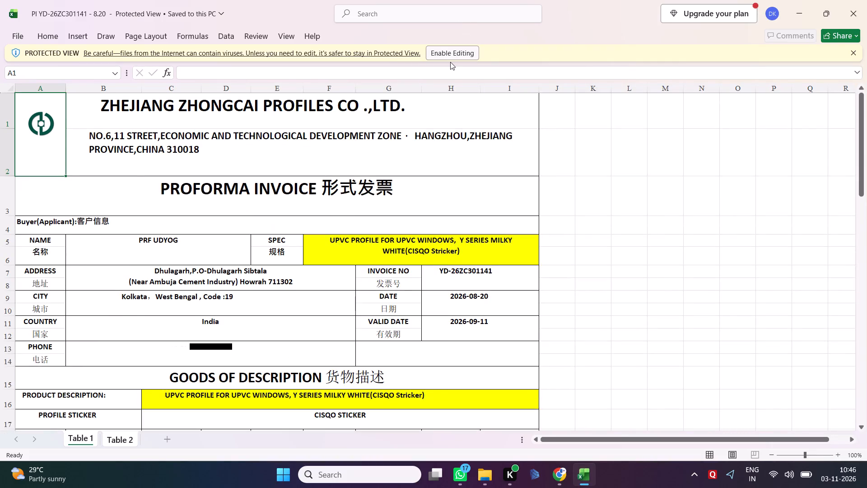
left_click(450, 54)
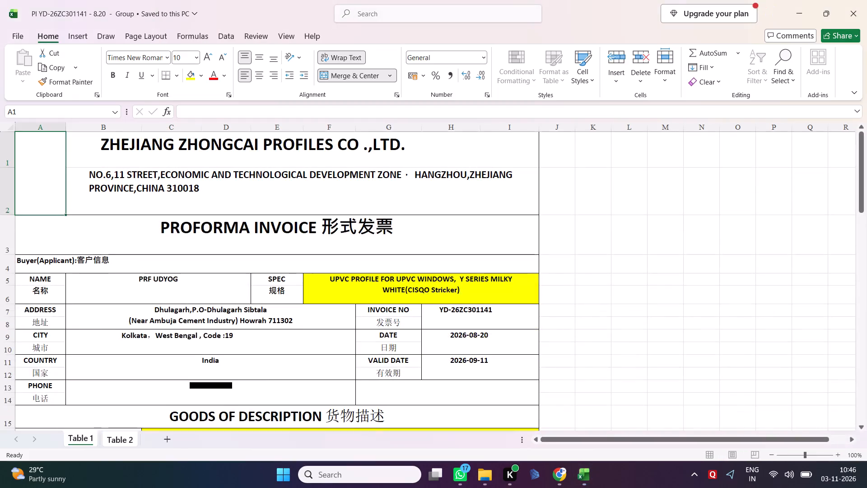
Delete the Sum(USD) and FOB$ columns from the item table on the Table 1 sheet.
scroll(362, 330, "down", 1)
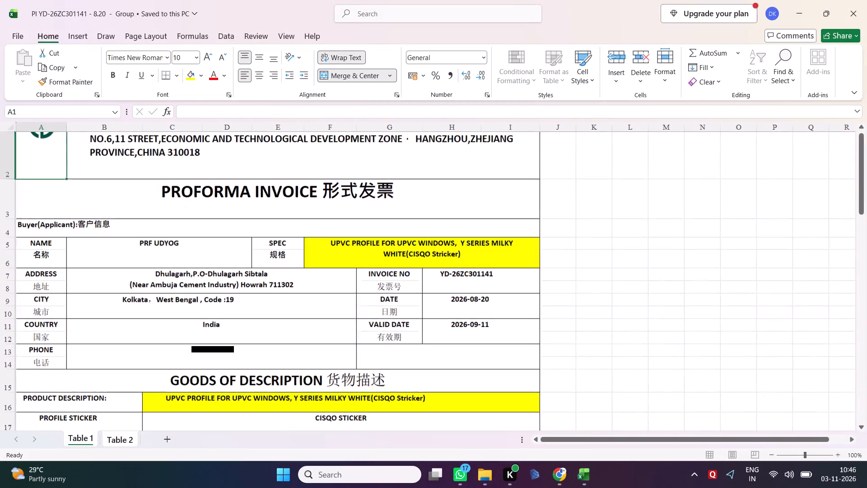
scroll(362, 330, "up", 1)
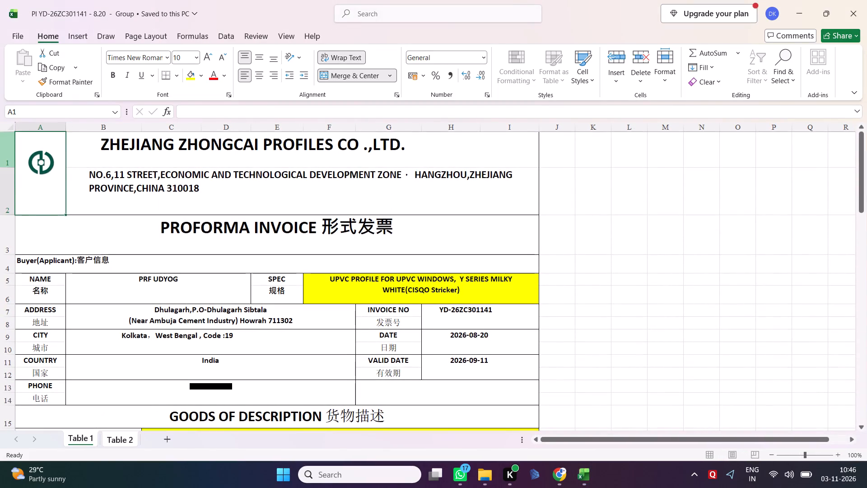
scroll(277, 286, "down", 4)
scroll(277, 286, "up", 1)
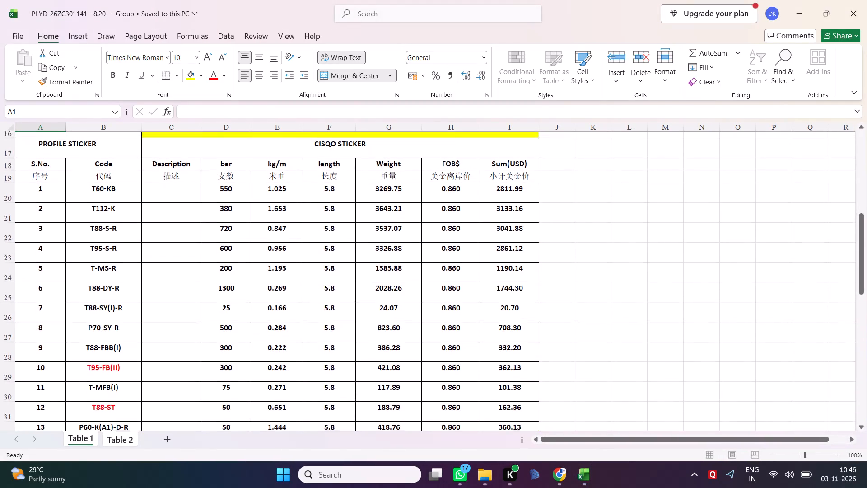
scroll(277, 286, "up", 2)
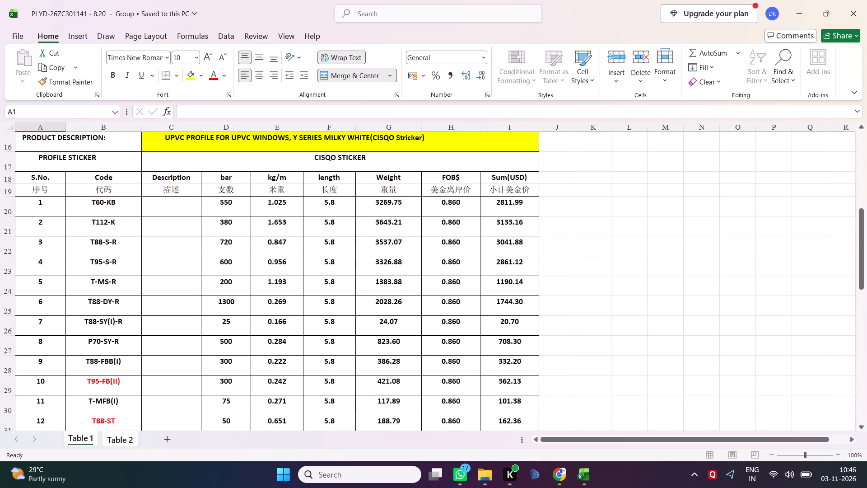
scroll(243, 207, "up", 1)
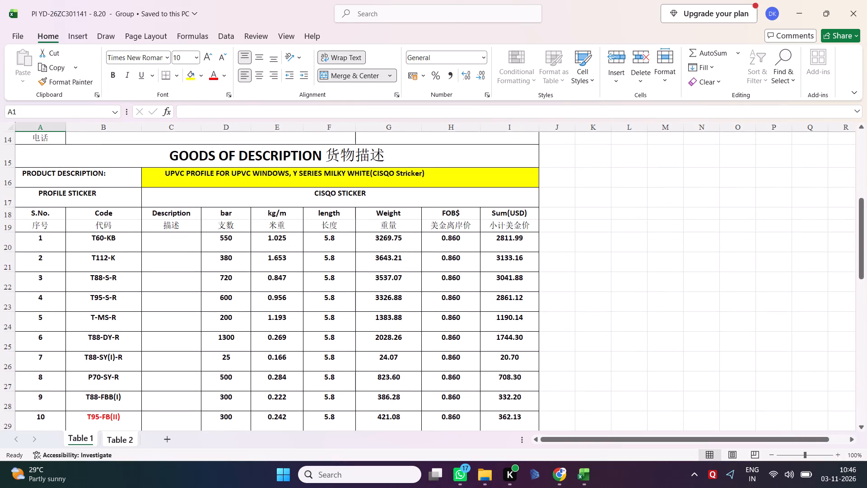
left_click(511, 127)
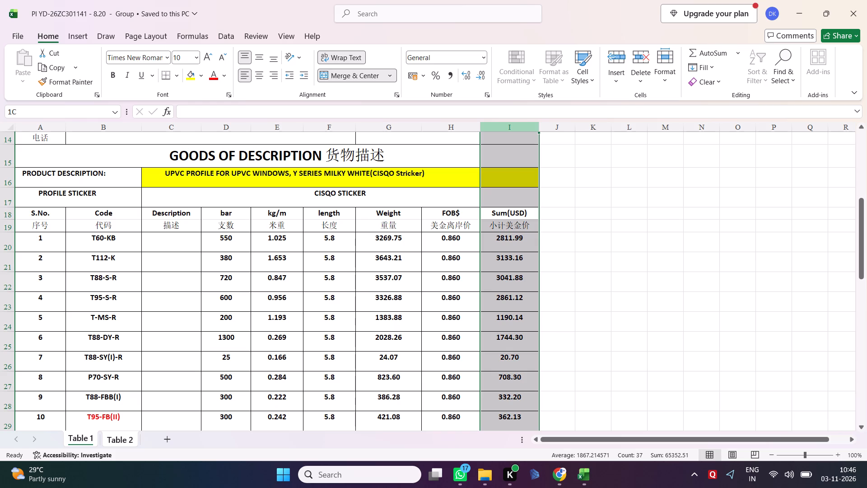
right_click(511, 127)
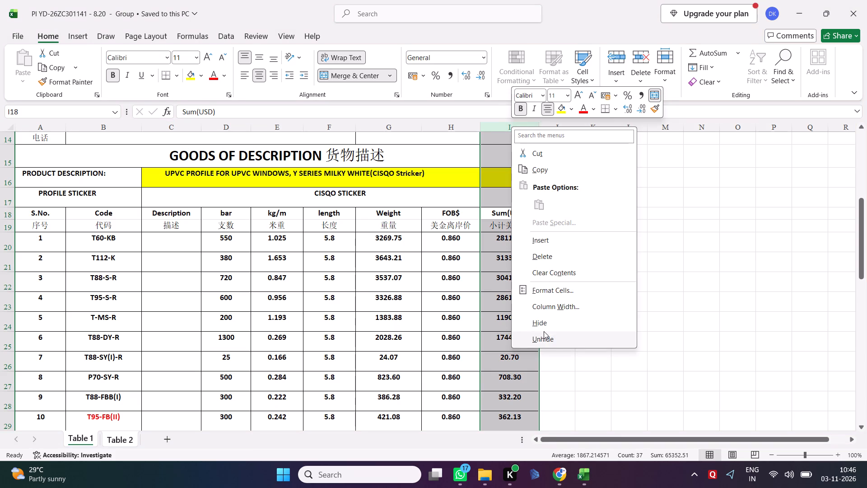
left_click(550, 261)
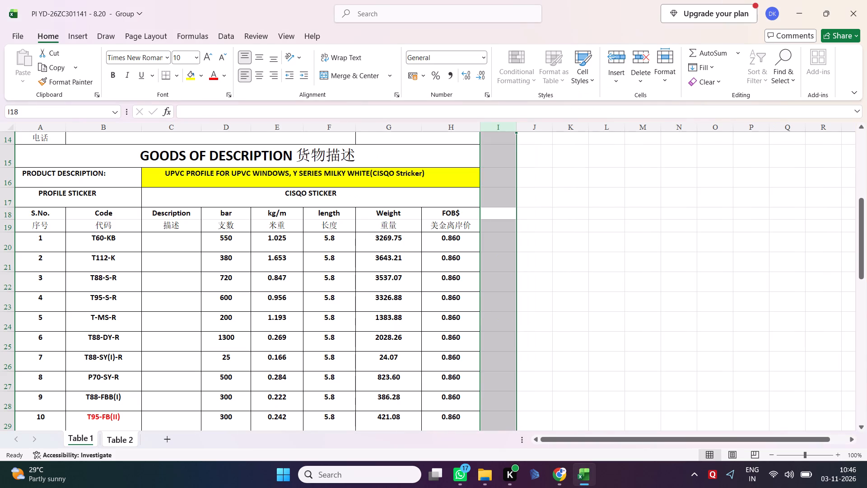
left_click(464, 130)
right_click(464, 130)
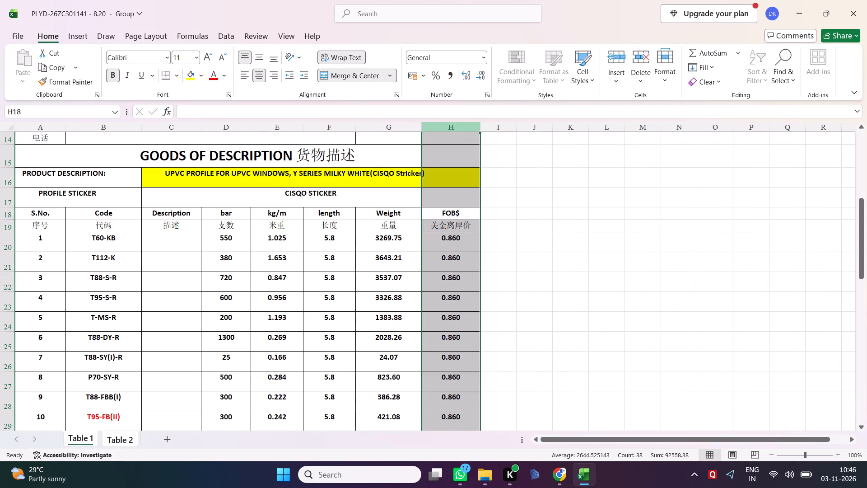
left_click(494, 260)
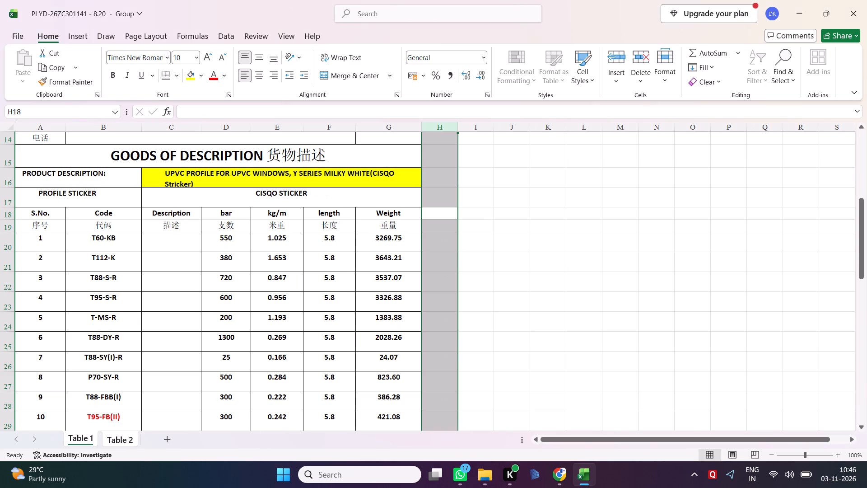
Delete the empty Description column from the item table.
left_click(166, 129)
right_click(166, 129)
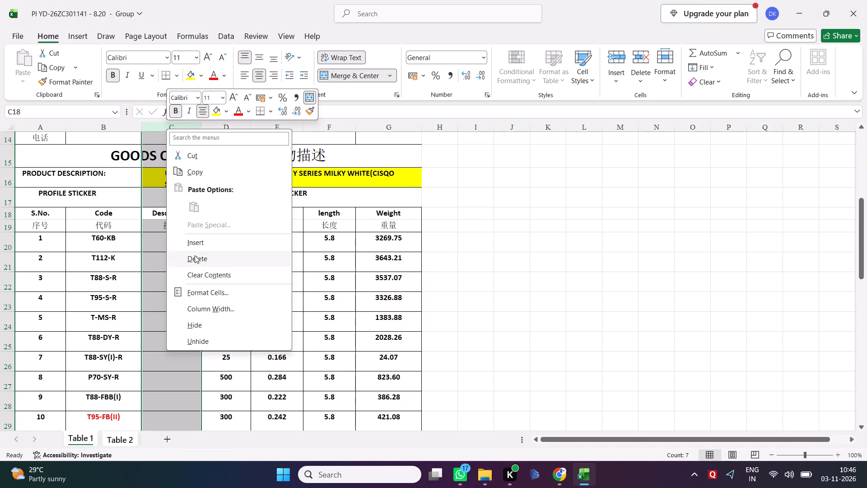
left_click(195, 255)
Delete the Chinese sub-heading row beneath the item table's English headings and the PRODUCT DESCRIPTION row above the table.
scroll(319, 305, "down", 1)
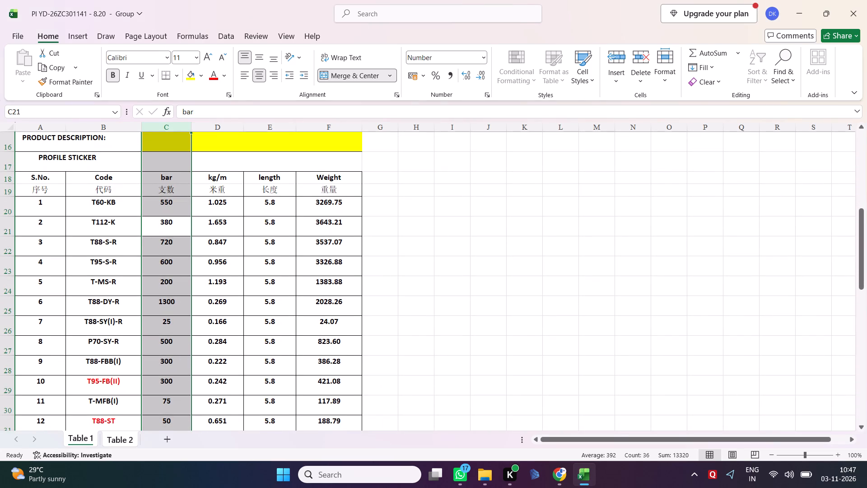
left_click(5, 189)
right_click(5, 189)
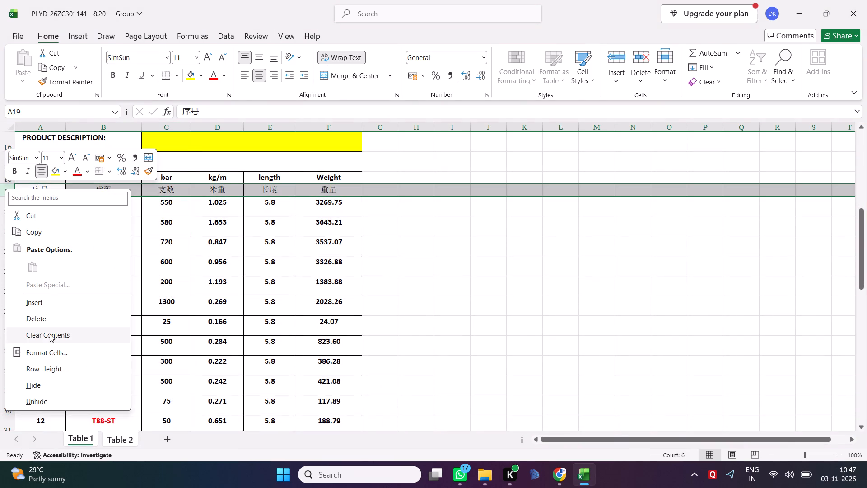
left_click(47, 322)
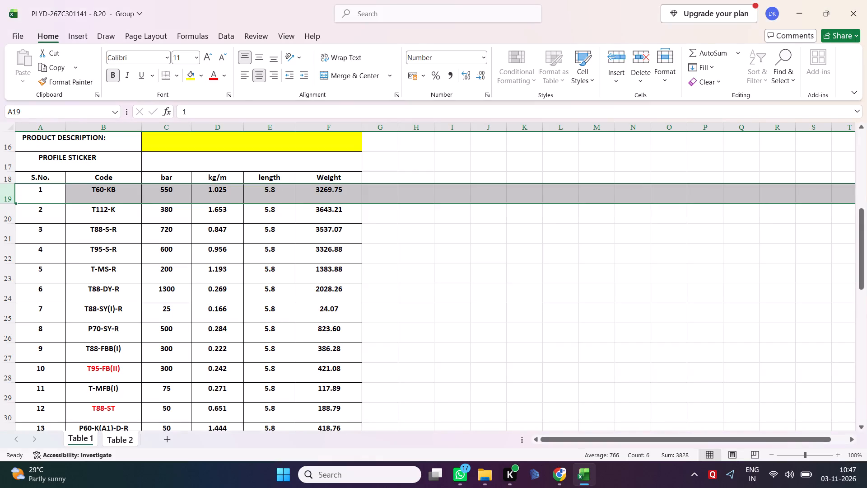
left_click(302, 273)
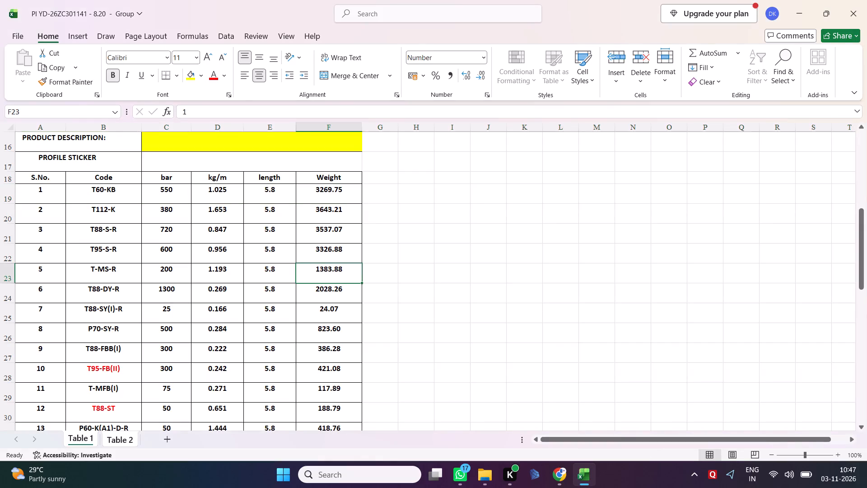
scroll(311, 337, "up", 2)
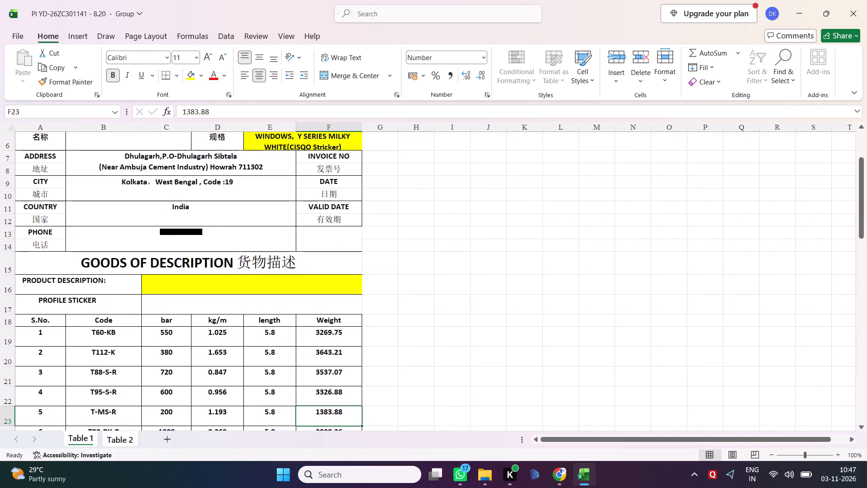
left_click(9, 283)
right_click(9, 283)
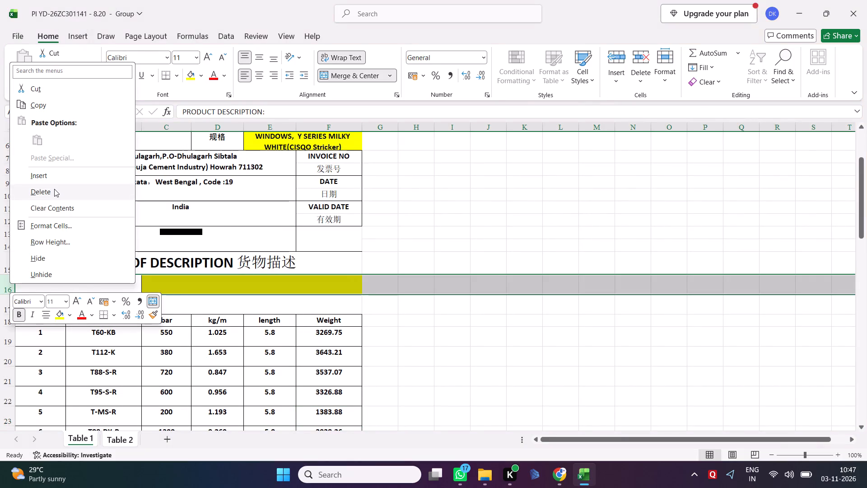
left_click(54, 189)
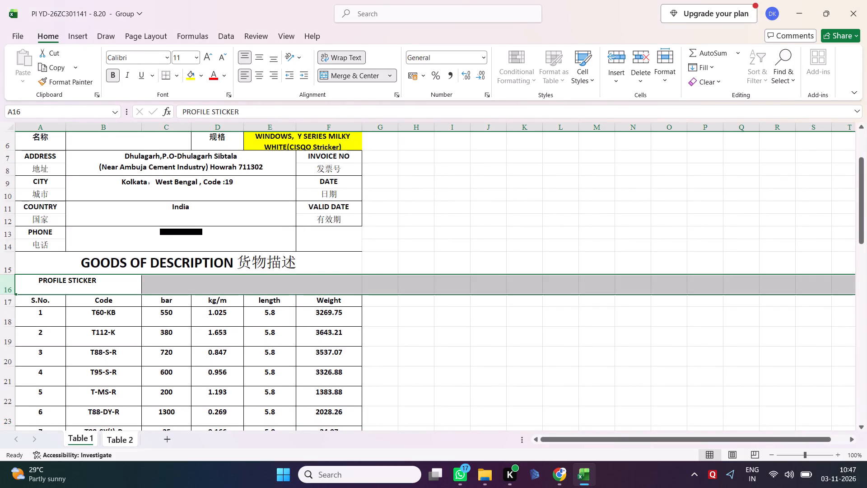
Delete the top two rows holding the supplier's company name and street address.
scroll(24, 181, "up", 3)
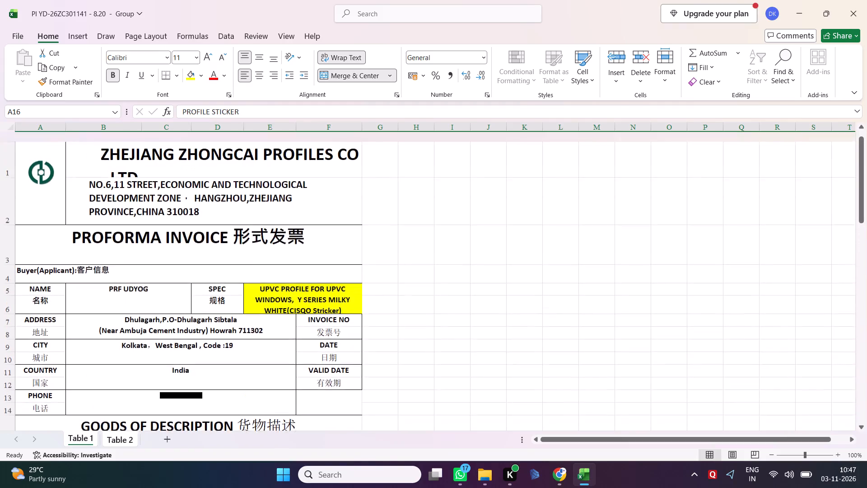
scroll(24, 181, "up", 1)
right_click(8, 160)
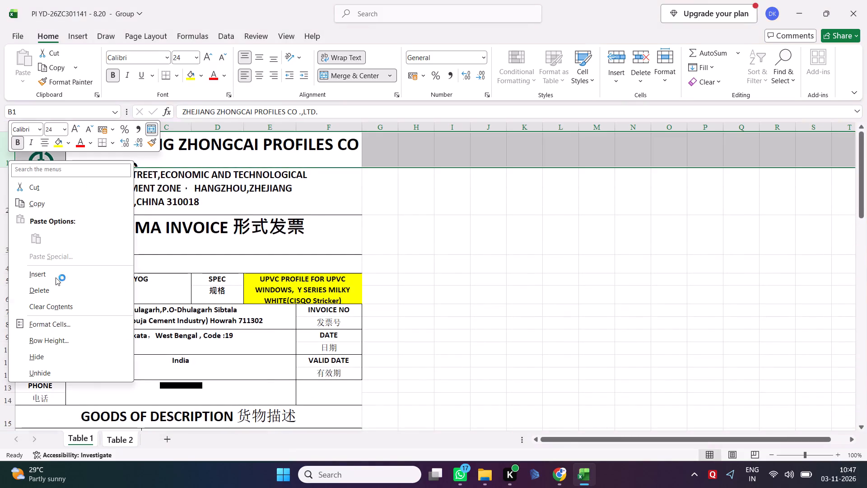
left_click(39, 290)
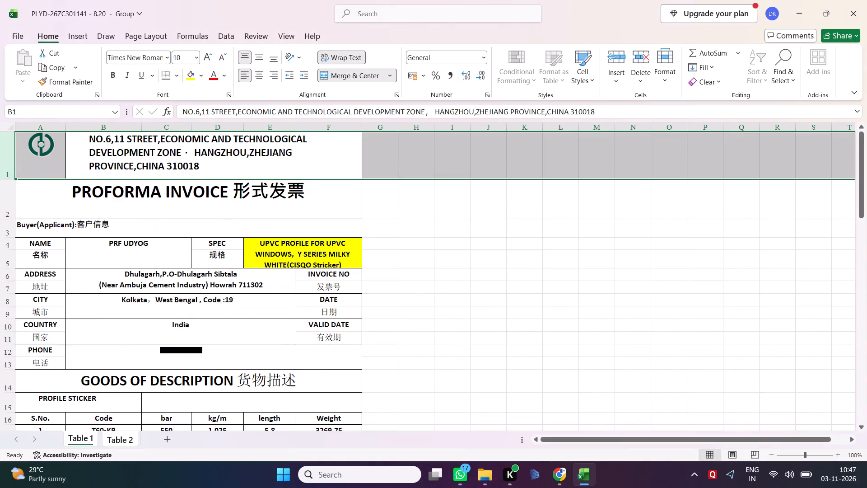
right_click(8, 155)
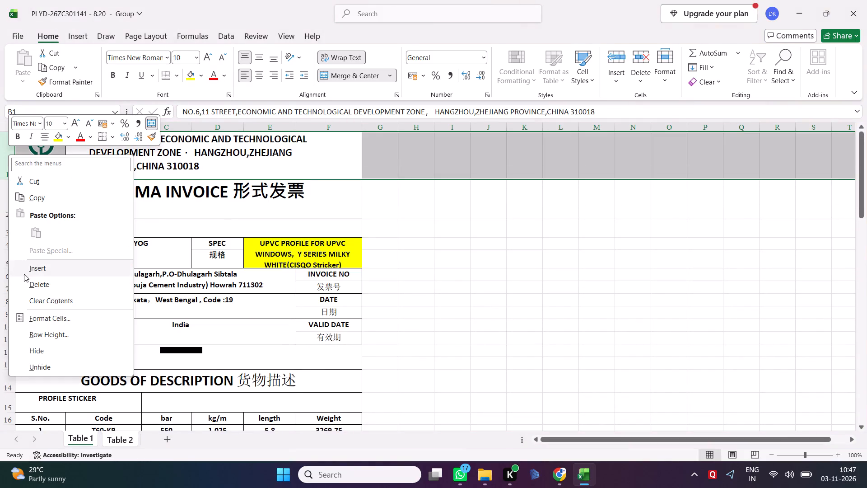
left_click(19, 282)
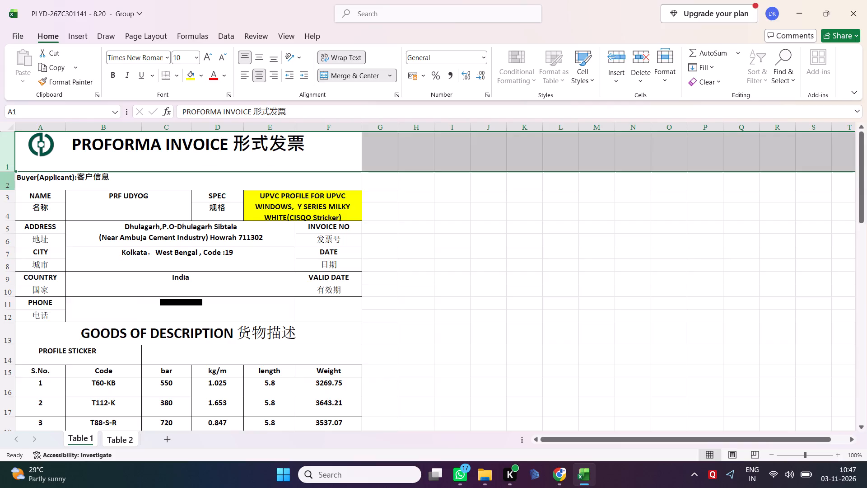
Delete the Buyer(Applicant) row and the Chinese label row beneath NAME.
right_click(10, 181)
left_click(36, 310)
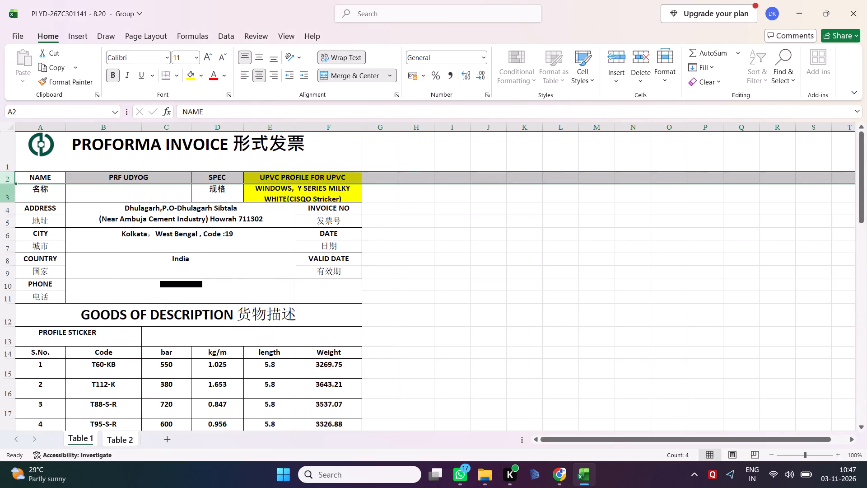
right_click(10, 193)
left_click(38, 319)
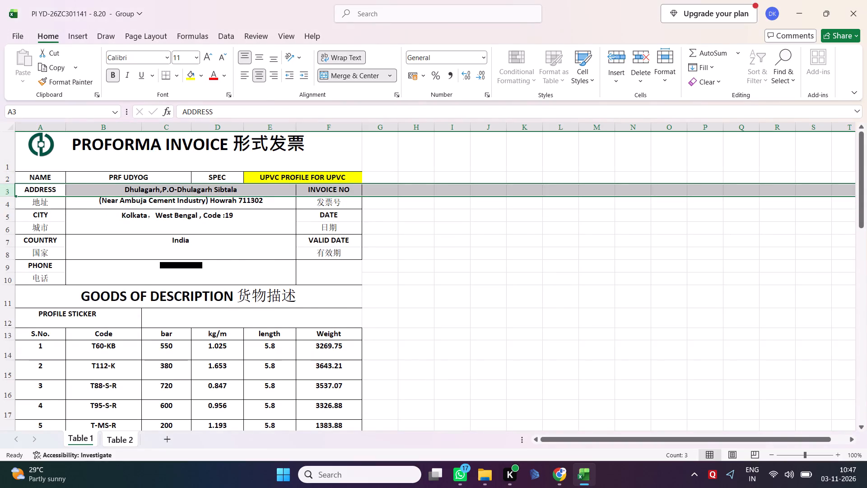
Delete the ADDRESS, CITY, COUNTRY and PHONE rows from the buyer details.
right_click(9, 188)
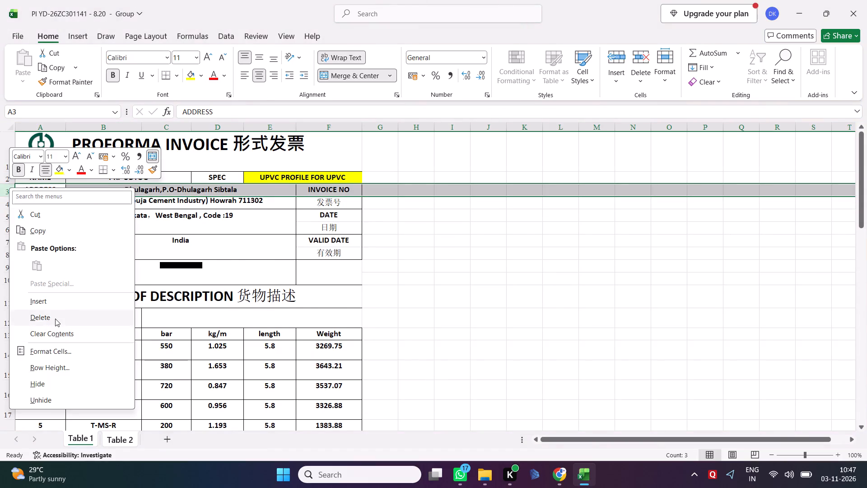
left_click(56, 317)
right_click(13, 212)
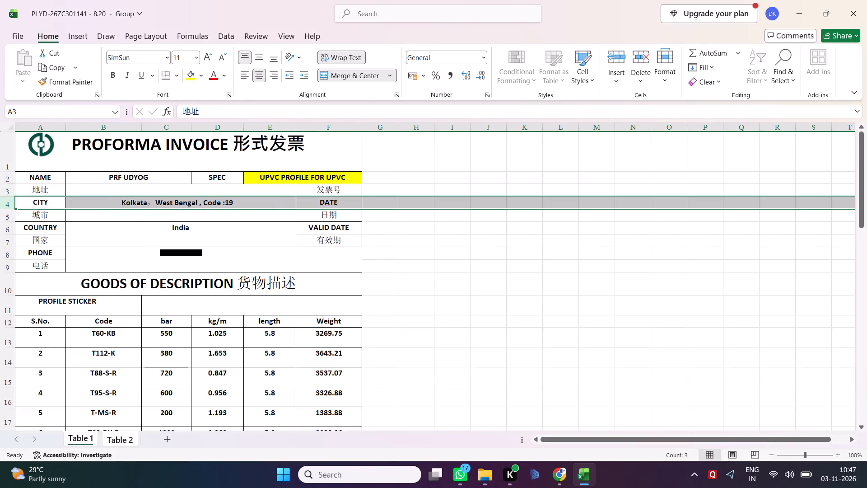
left_click(56, 345)
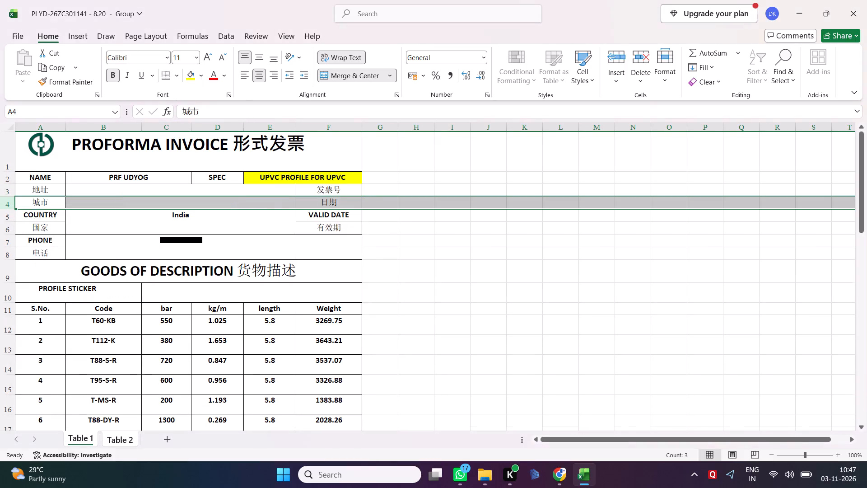
right_click(10, 221)
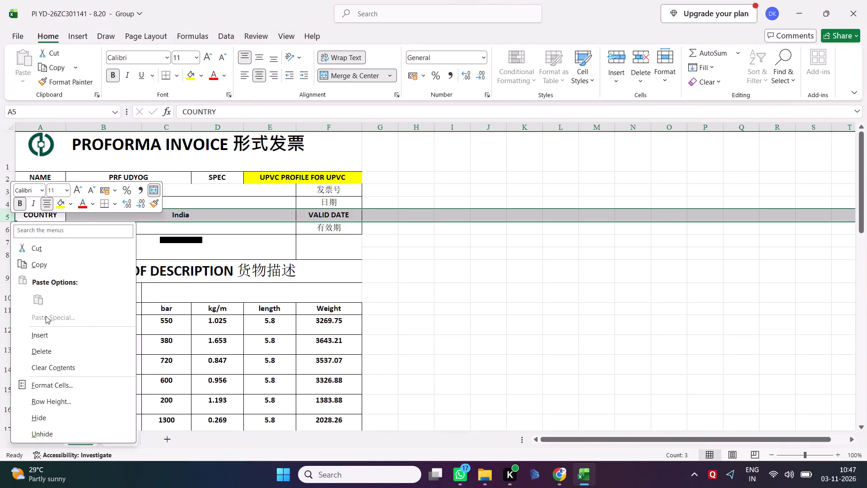
left_click(44, 350)
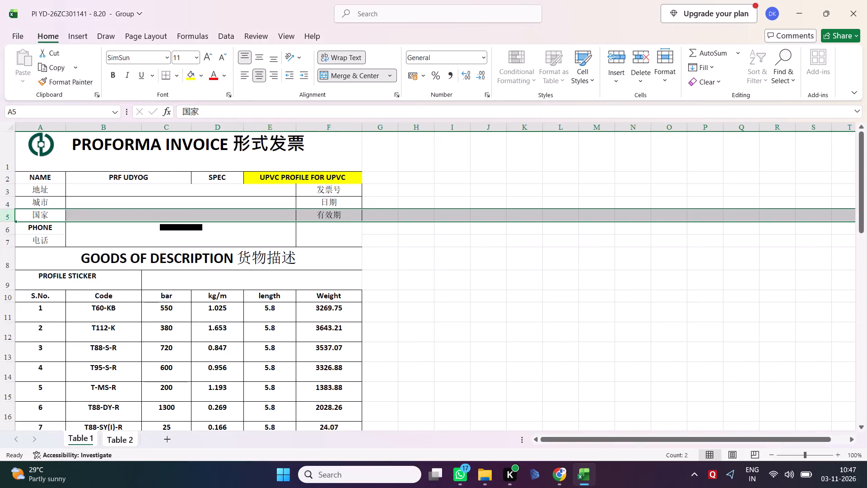
right_click(9, 230)
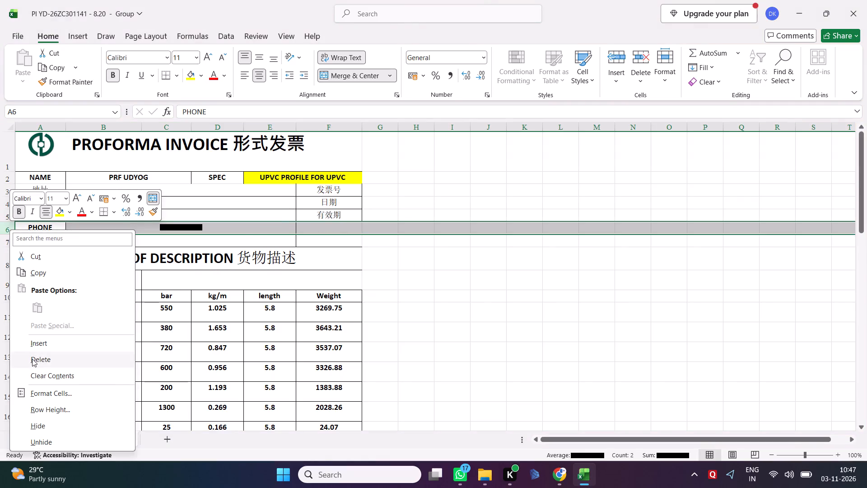
left_click(32, 359)
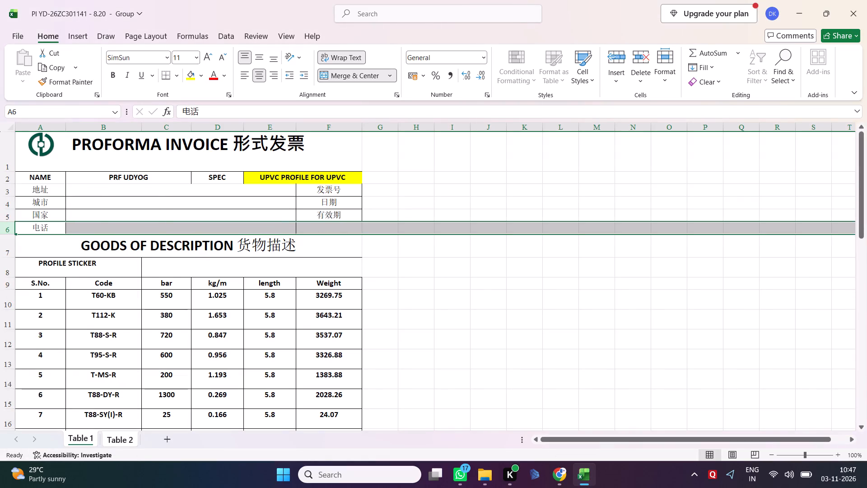
Delete the top six rows, from the PROFORMA INVOICE title through the Chinese phone label row above GOODS OF DESCRIPTION.
right_click(7, 156)
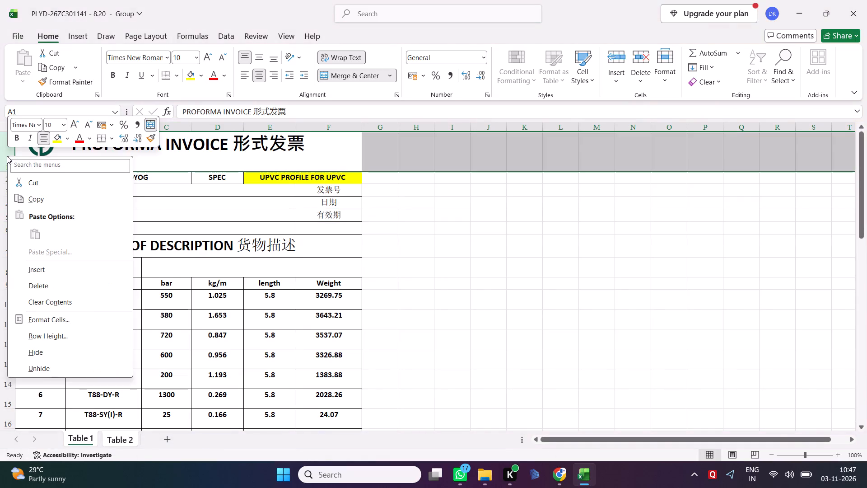
left_click(198, 200)
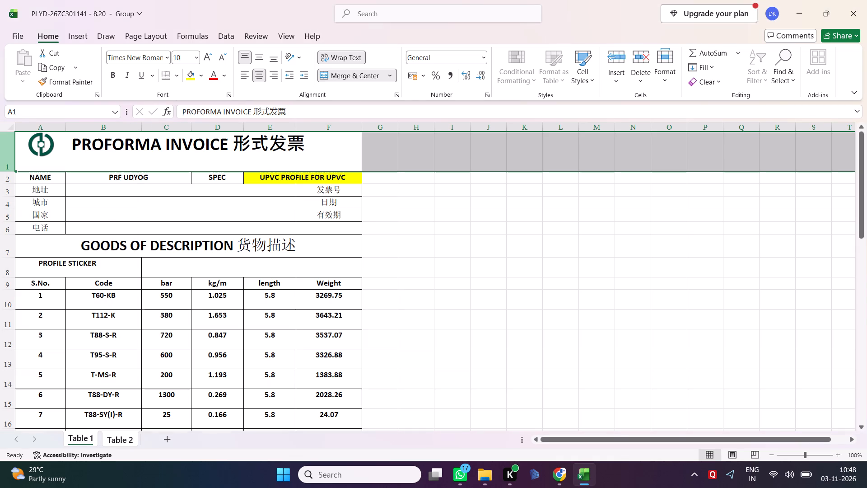
key("shift+Down")
key("shift+Down")
key("shift+Down")
key("shift+Down")
key("shift+Down")
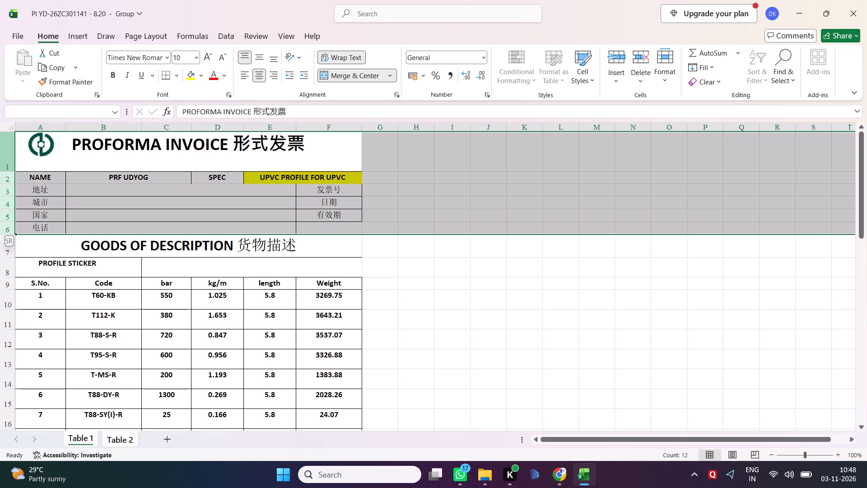
right_click(0, 157)
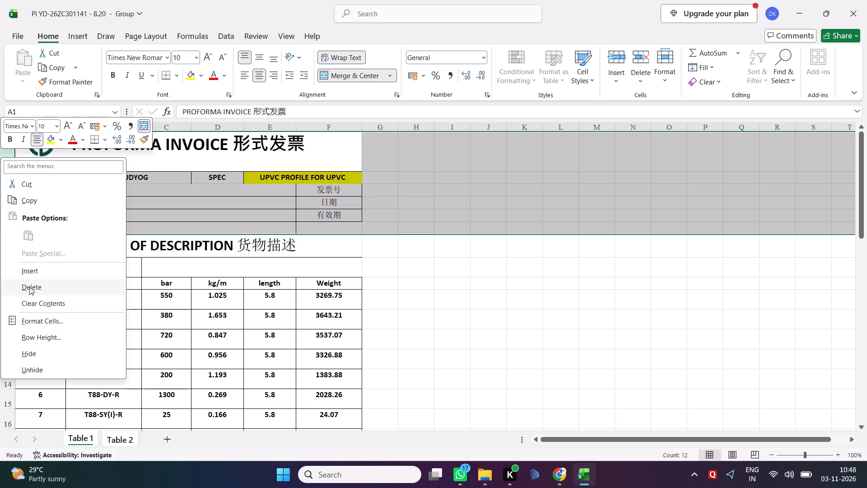
left_click(29, 287)
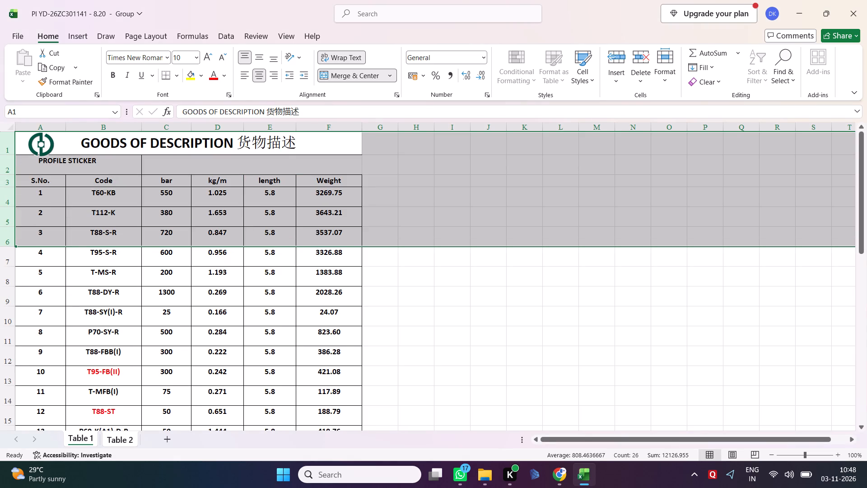
Remove the Chinese text from the GOODS OF DESCRIPTION heading, leaving only the English words.
left_click(321, 107)
key("BackSpace")
key("BackSpace")
key("BackSpace")
key("BackSpace")
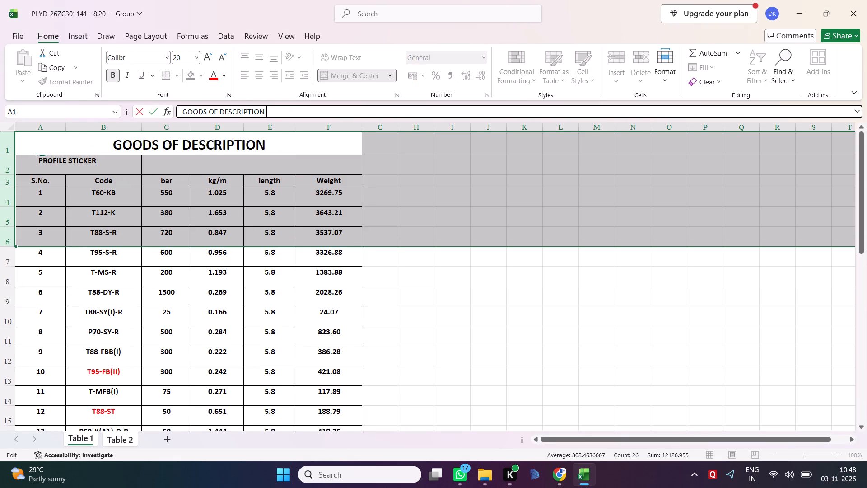
key("Return")
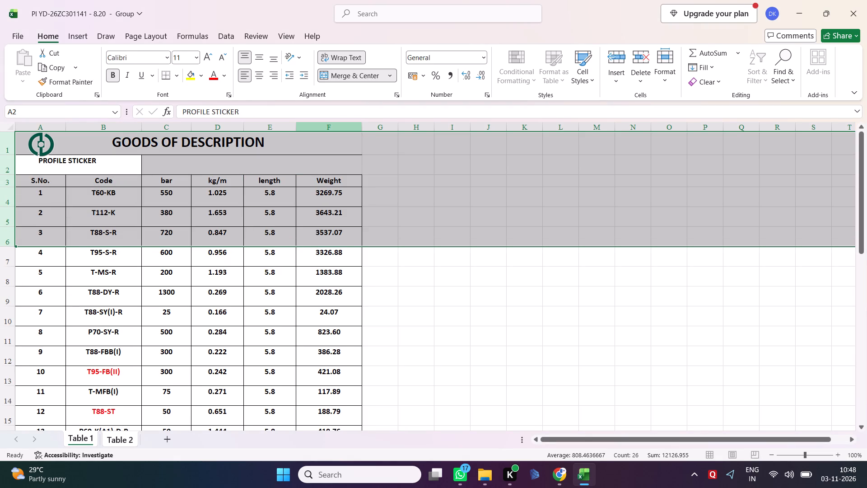
left_click(438, 169)
Delete the TOTAL, Term of delivery, Chinese delivery label and Term of payment rows beneath the SUB TOTAL row.
scroll(392, 307, "down", 5)
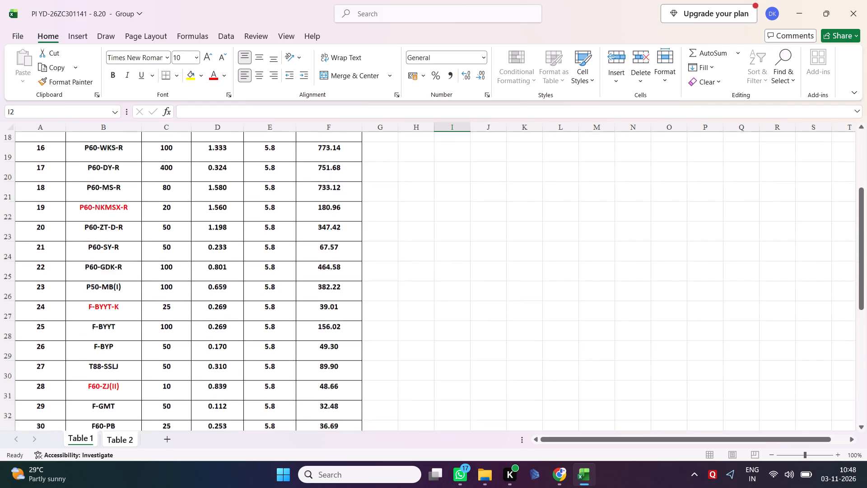
scroll(392, 307, "down", 5)
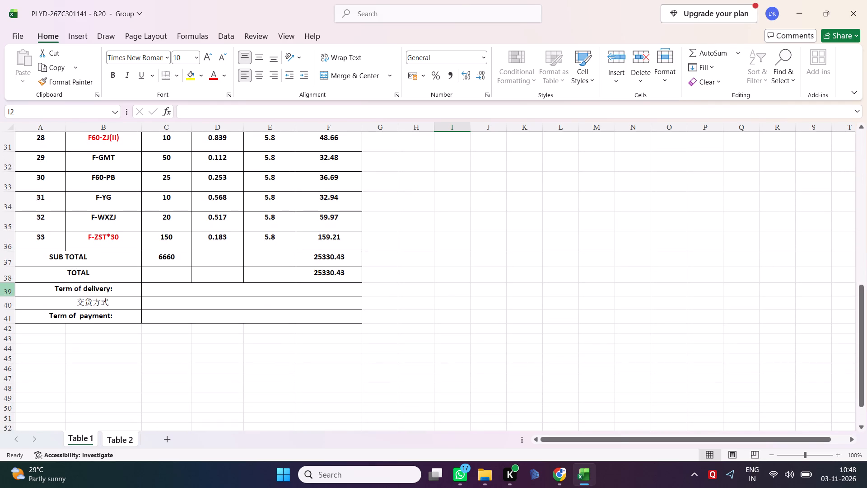
left_click(6, 277)
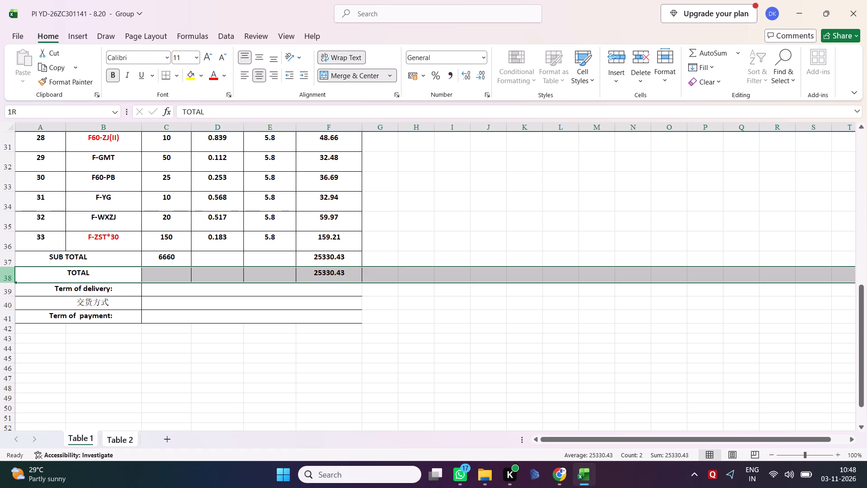
key("shift+Down")
key("shift+Down")
key("shift+Down")
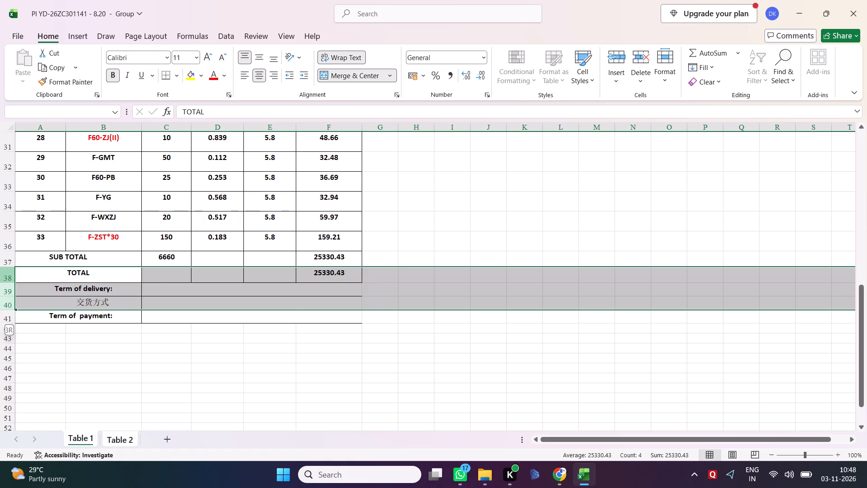
right_click(6, 277)
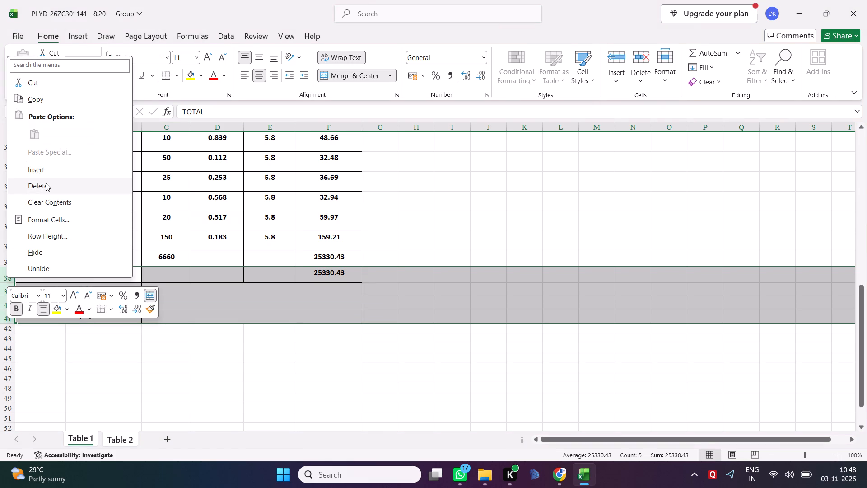
left_click(46, 183)
Review the trimmed item table on Table 1, from its heading down through the item rows.
scroll(330, 267, "up", 4)
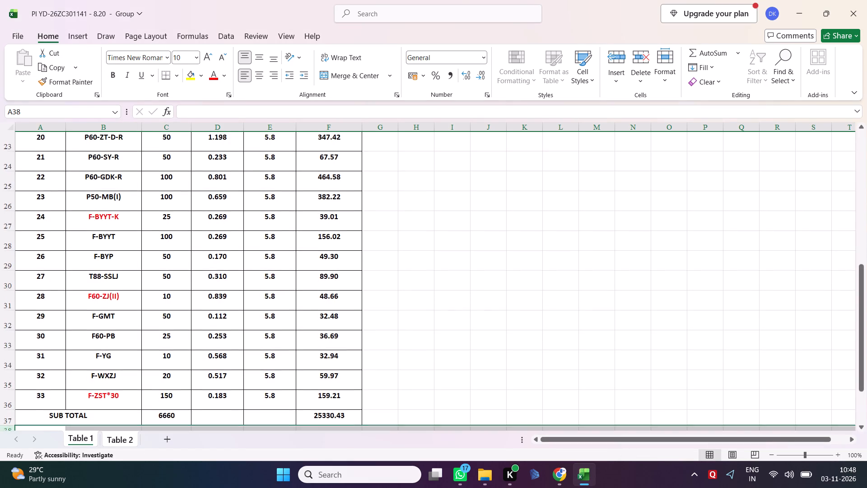
scroll(330, 267, "up", 6)
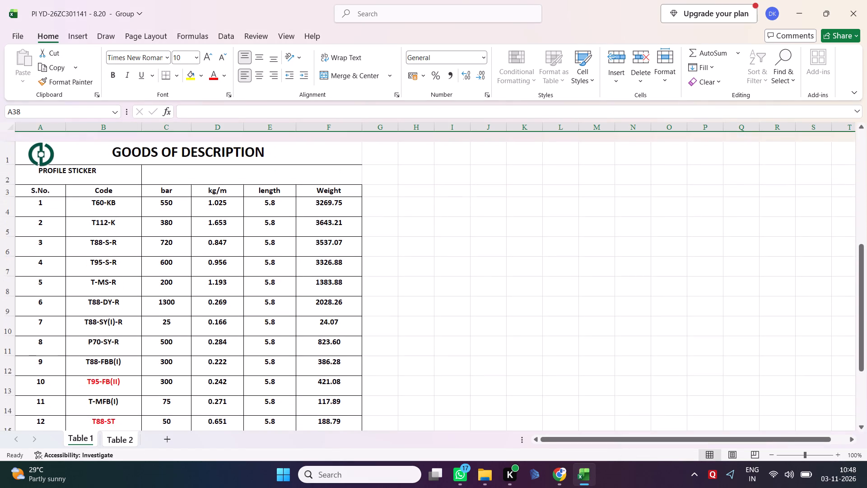
scroll(330, 267, "up", 3)
left_click(390, 256)
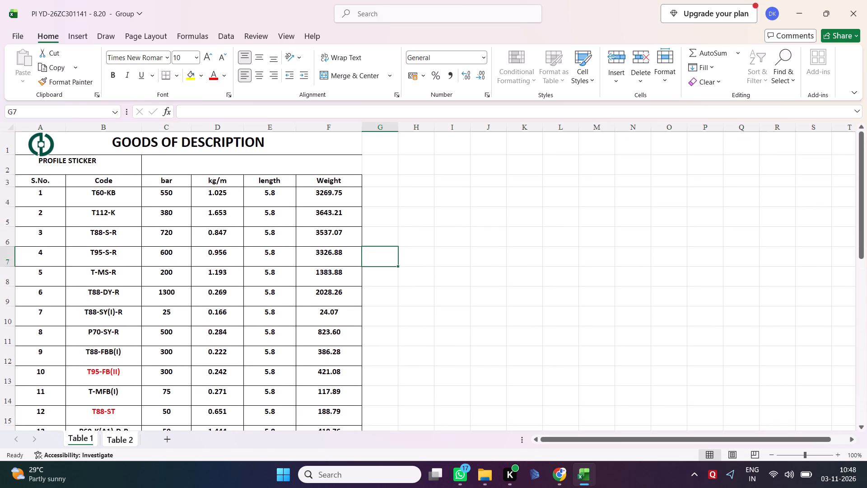
scroll(390, 256, "down", 3)
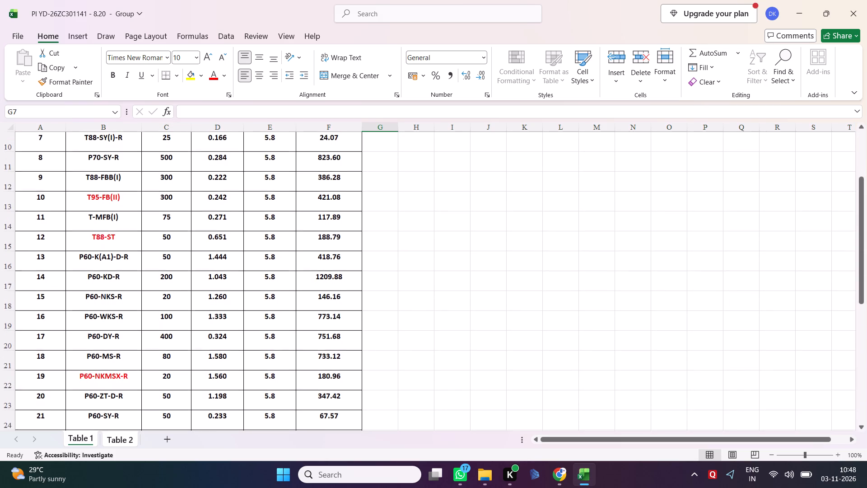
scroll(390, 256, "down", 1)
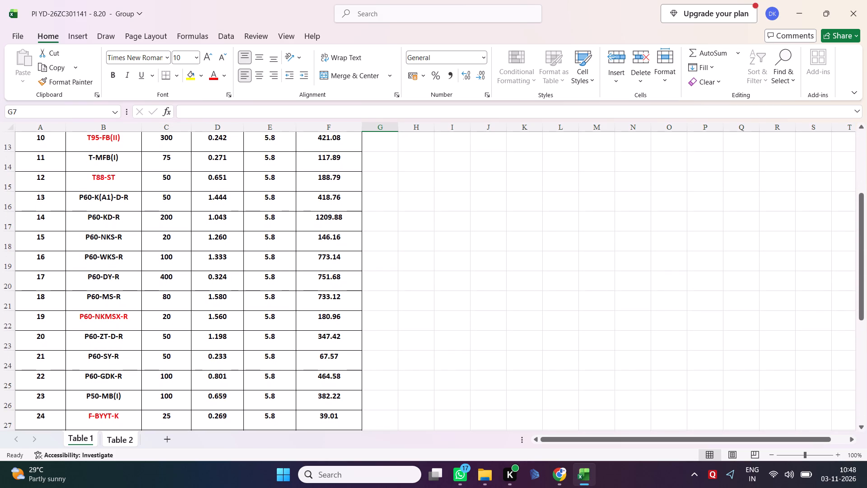
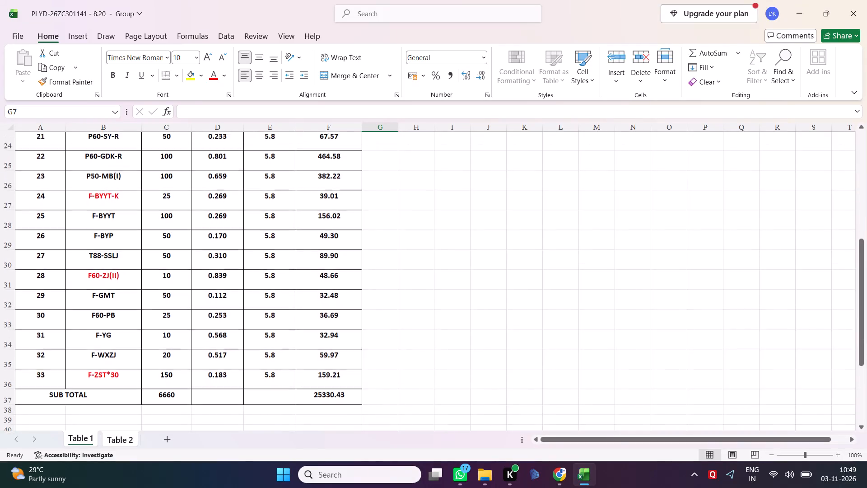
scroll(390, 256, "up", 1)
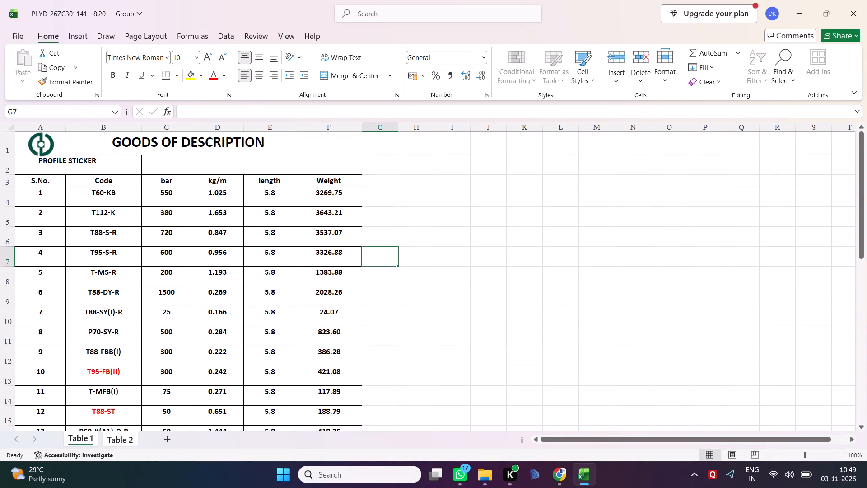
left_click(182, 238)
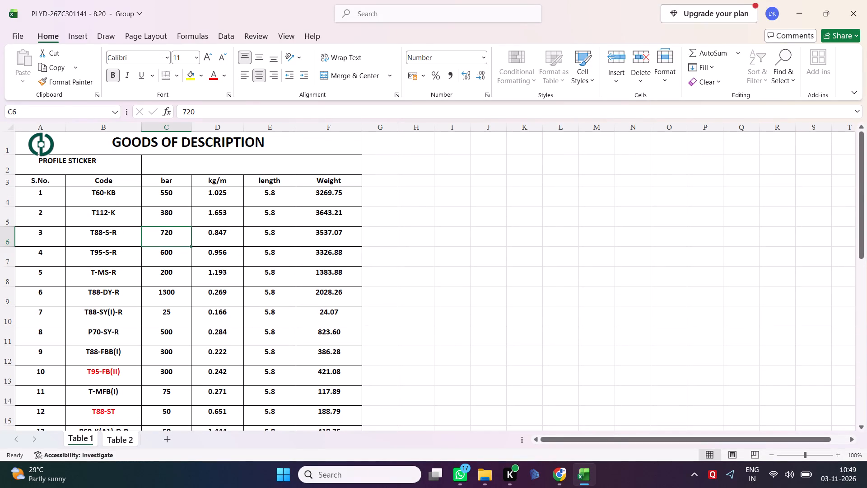
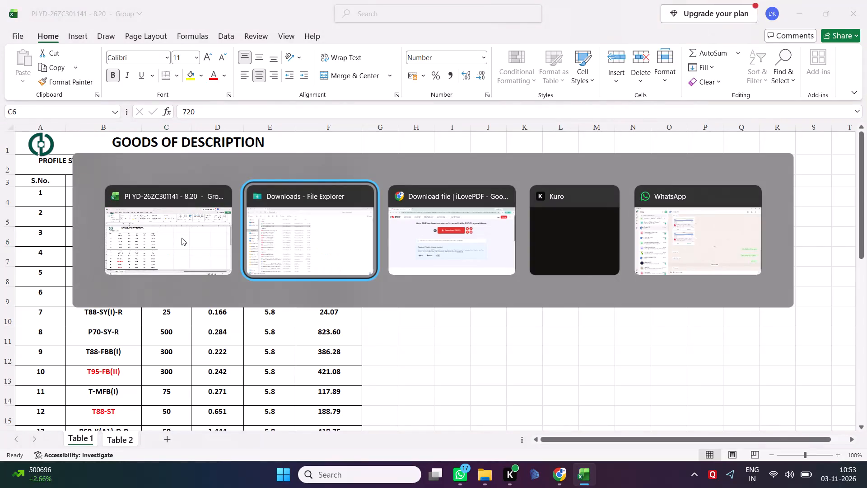
Open the PI YD-26ZC301142 - 8.20 workbook from the Downloads folder and enable editing on it.
key("alt+Tab")
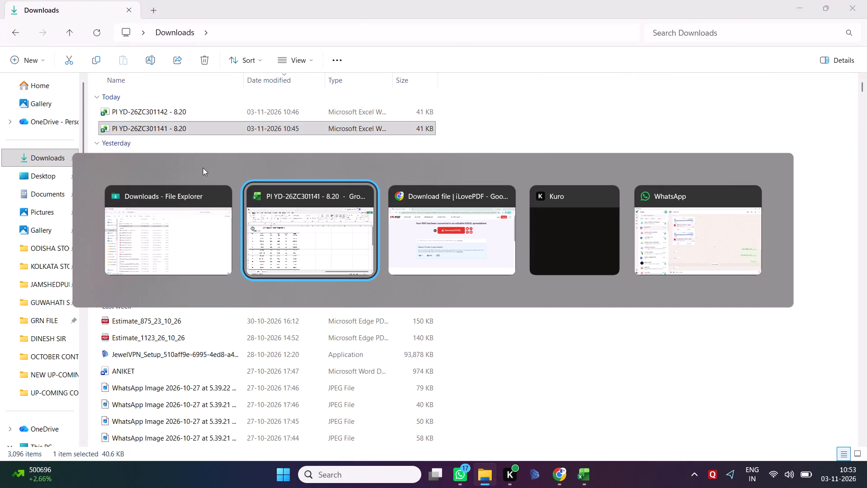
key("alt+Tab")
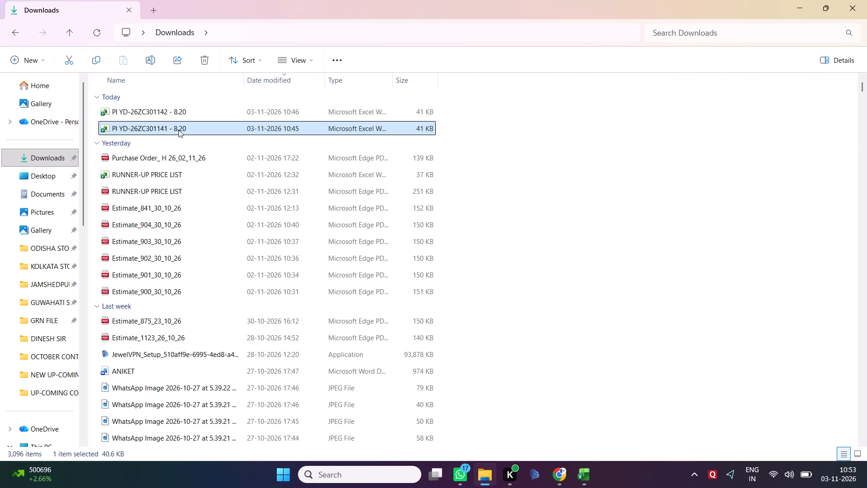
double_click(178, 112)
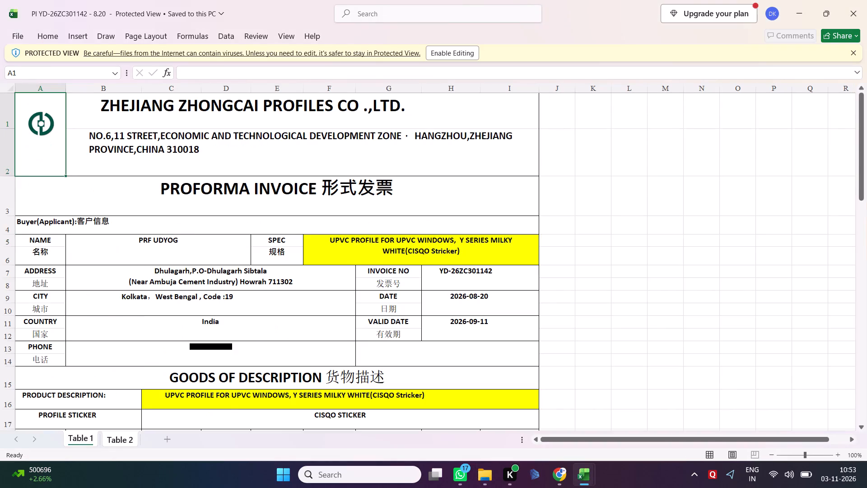
scroll(388, 243, "down", 1)
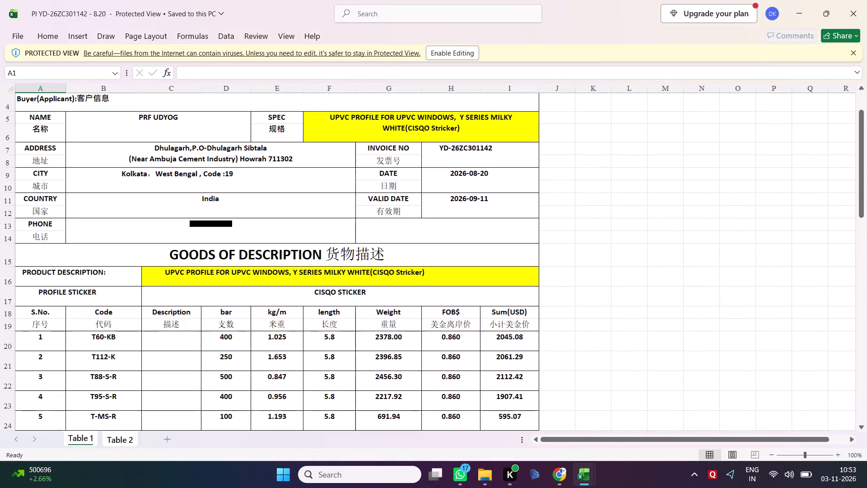
left_click(451, 79)
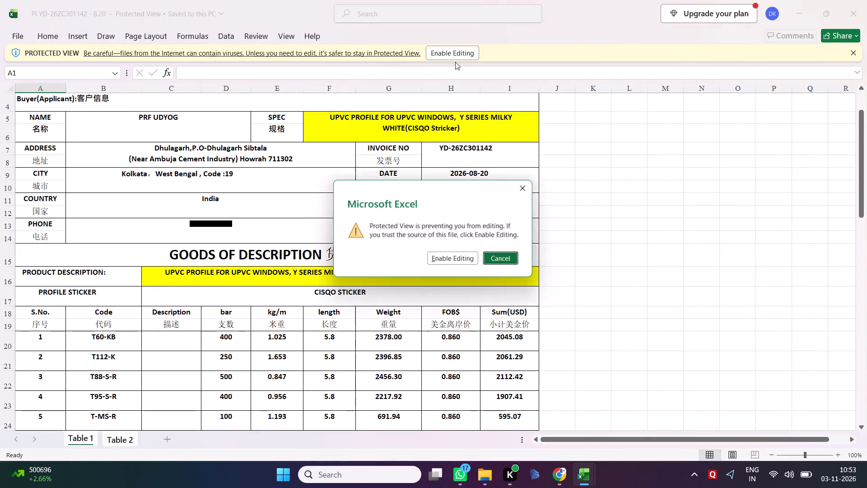
left_click(472, 262)
Delete the top four rows, from the ZHEJIANG ZHONGCAI PROFILES company heading through the Buyer(Applicant) row.
scroll(382, 242, "down", 1)
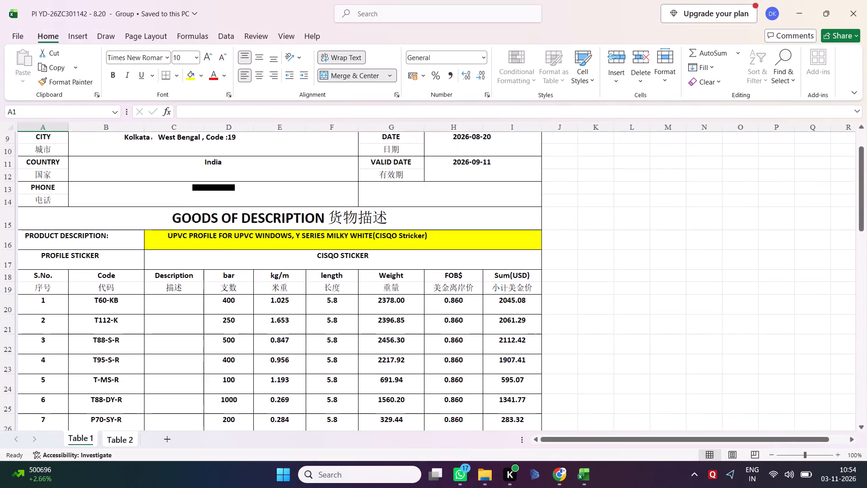
scroll(382, 242, "down", 1)
key("alt+Tab")
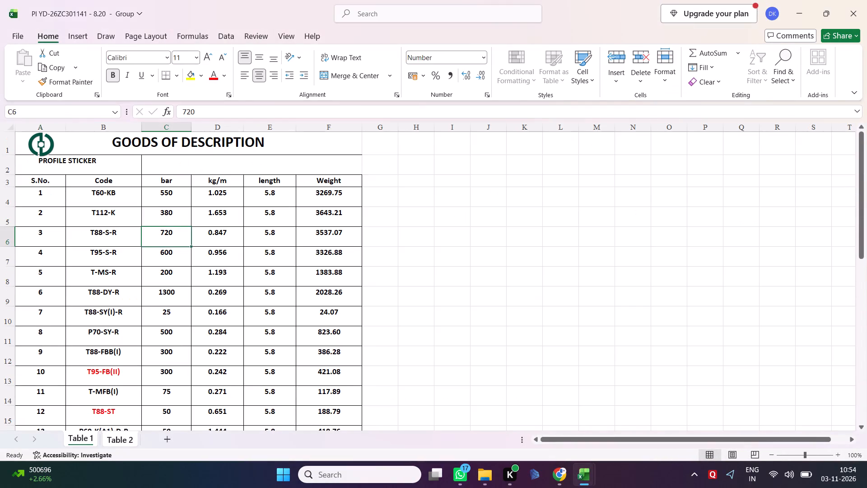
key("alt+Tab")
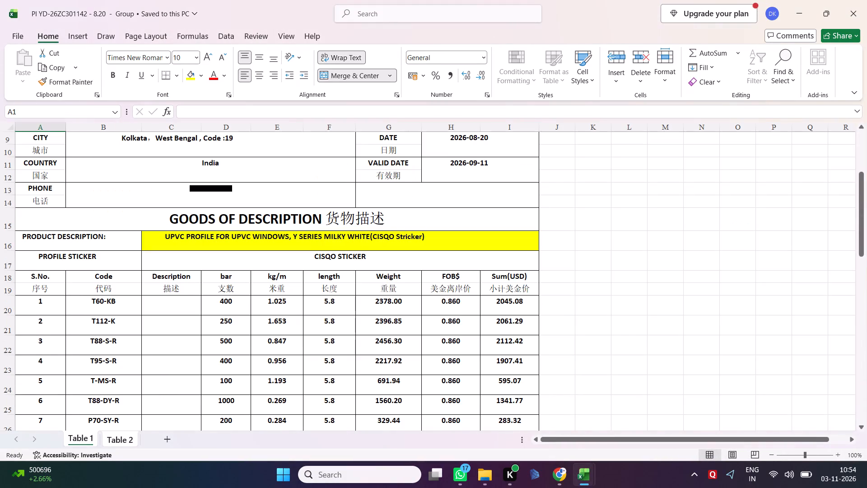
scroll(189, 274, "up", 2)
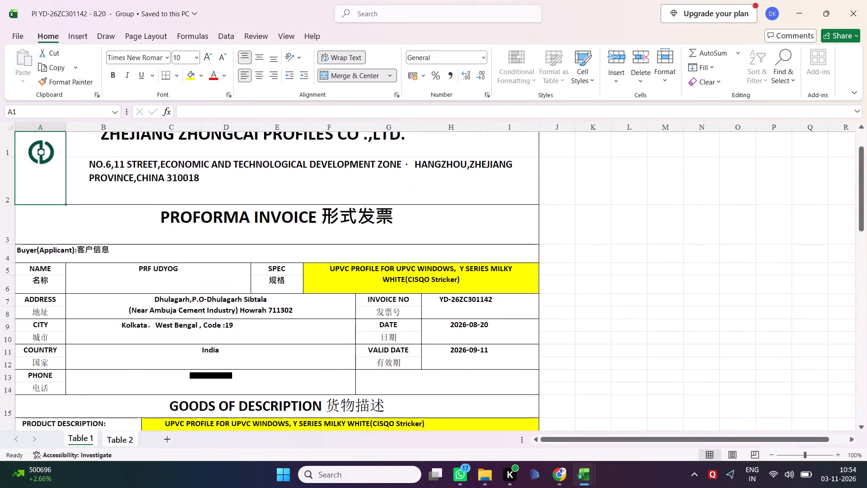
left_click(8, 143)
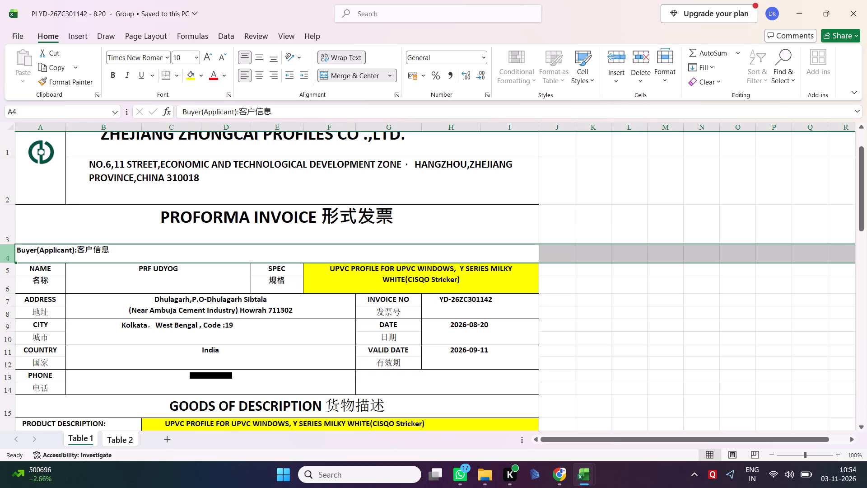
key("shift+Up")
key("shift+Up")
key("shift+Up")
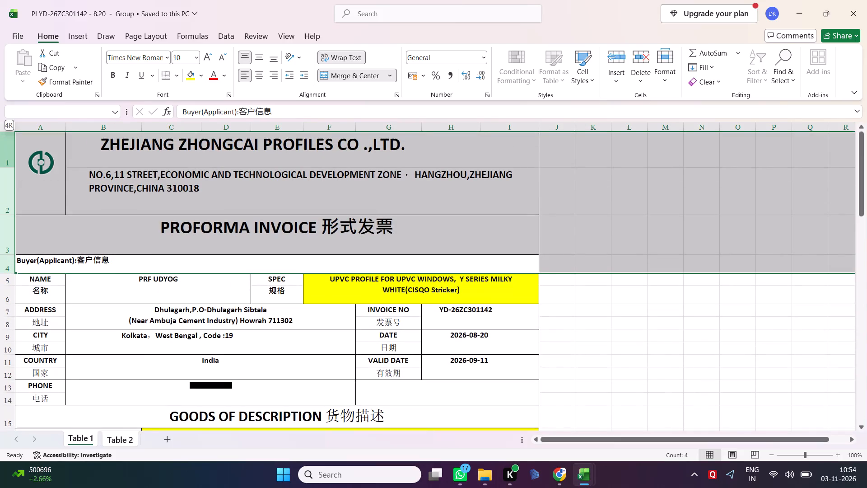
right_click(9, 157)
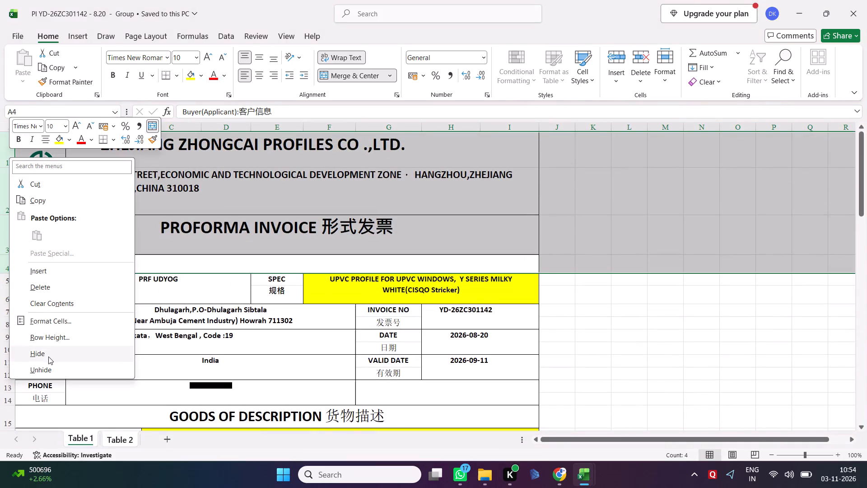
left_click(50, 288)
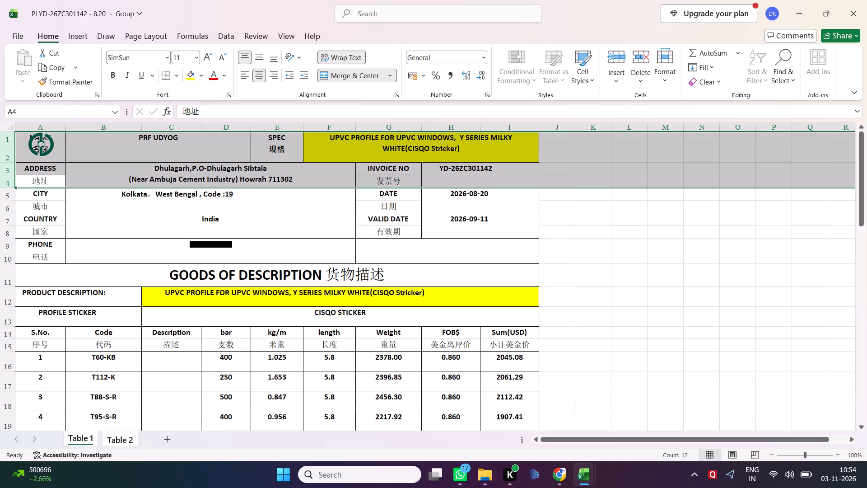
Delete the remaining buyer detail rows above GOODS OF DESCRIPTION, from NAME through the Chinese phone label row.
right_click(9, 153)
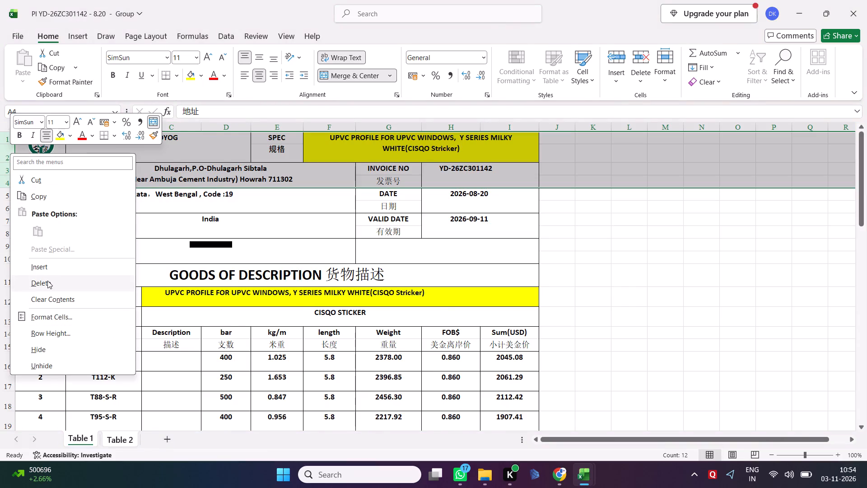
left_click(47, 281)
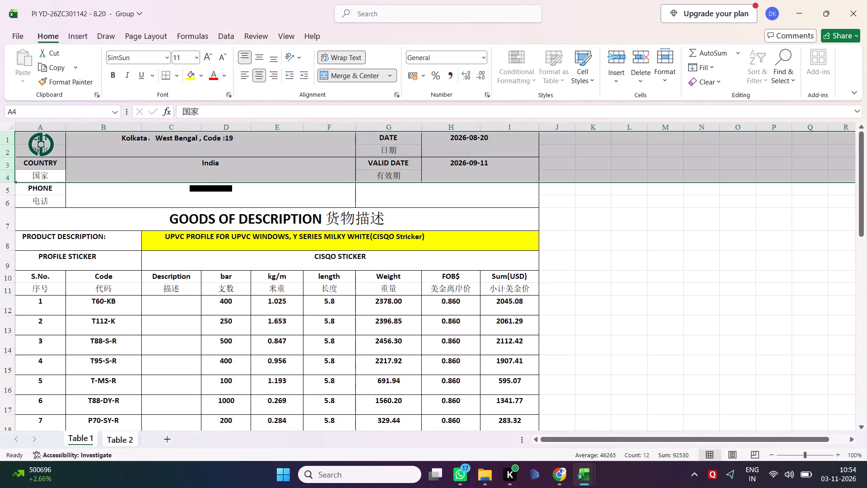
left_click(9, 140)
key("shift+Down")
key("shift+Down")
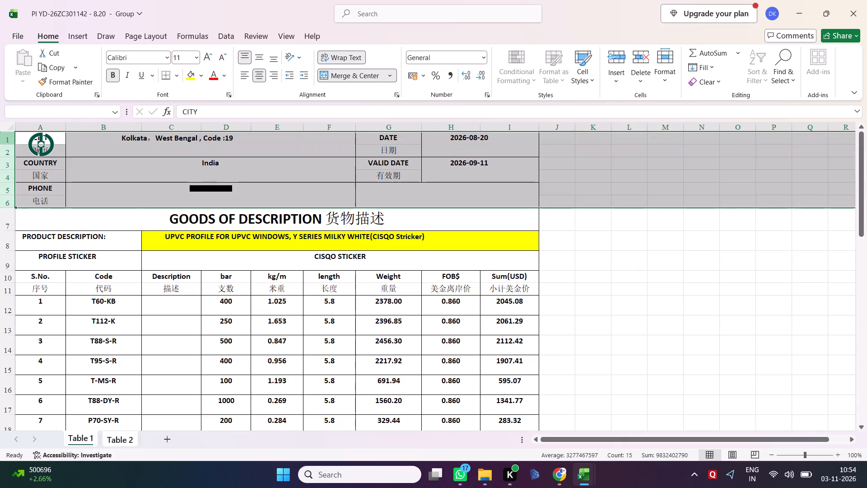
right_click(9, 140)
left_click(39, 271)
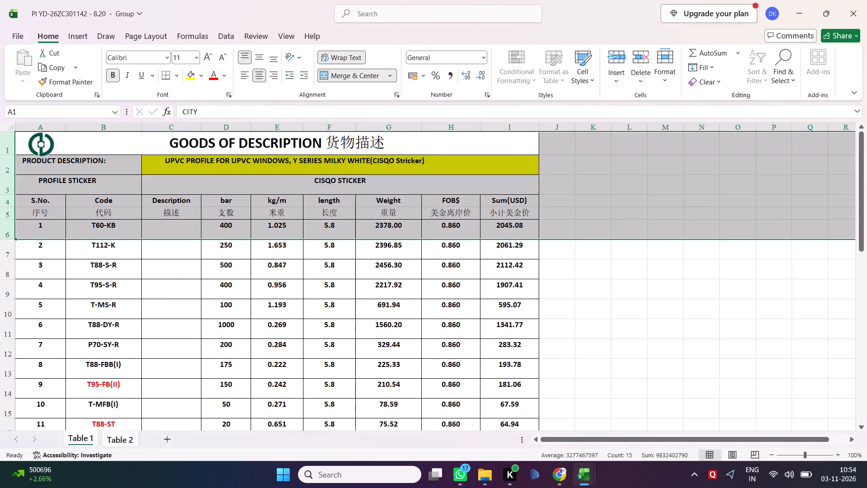
Delete the PRODUCT DESCRIPTION row beneath the GOODS OF DESCRIPTION heading.
left_click(9, 166)
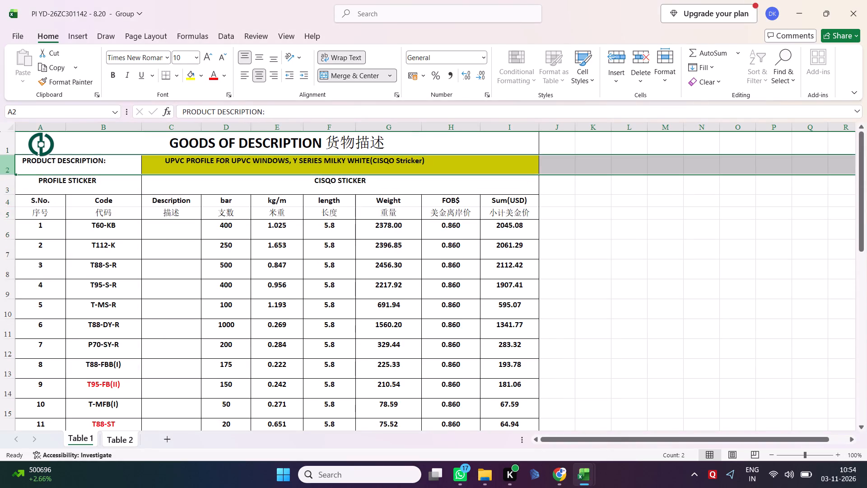
right_click(9, 166, "shift")
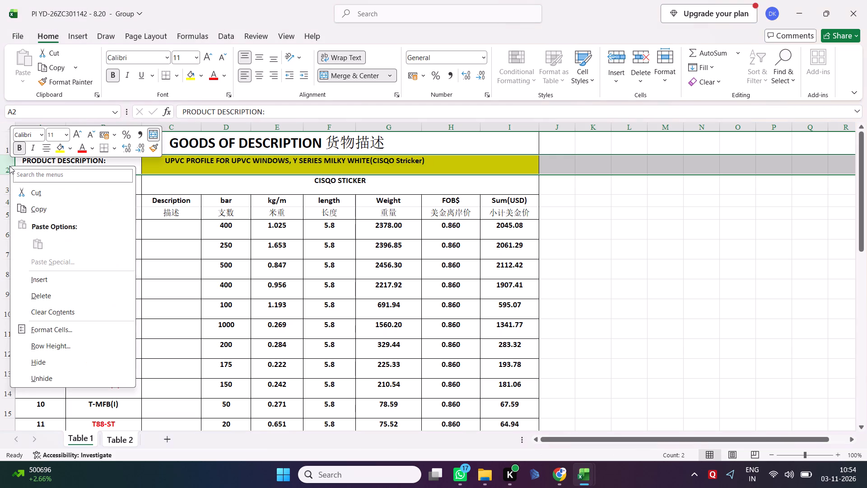
left_click(32, 298)
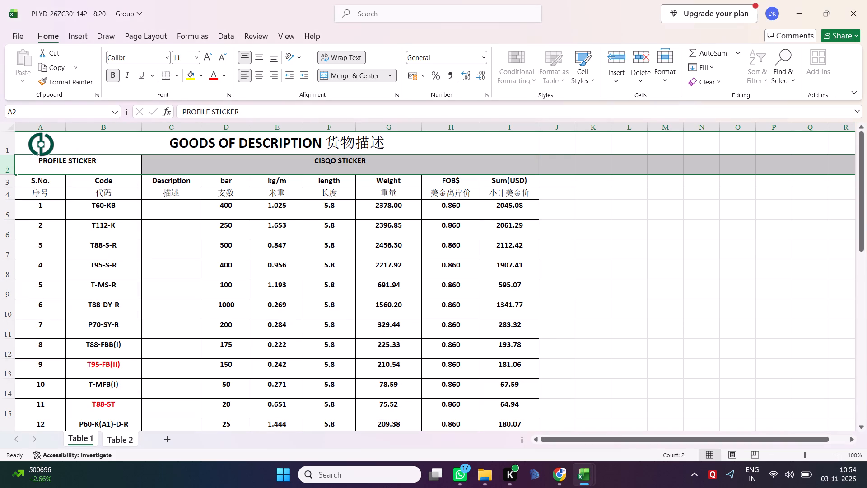
Remove the Chinese text from the GOODS OF DESCRIPTION heading, leaving only the English words.
left_click(407, 144)
left_click(340, 115)
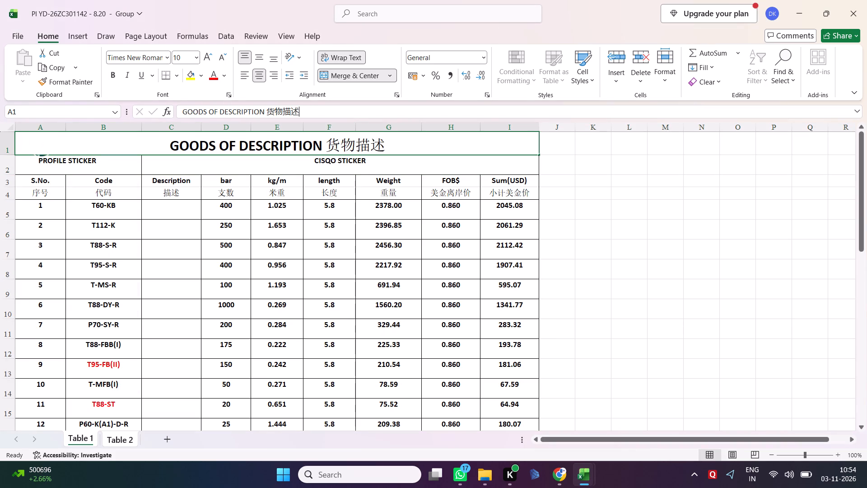
key("BackSpace")
key("BackSpace")
key("BackSpace")
key("BackSpace")
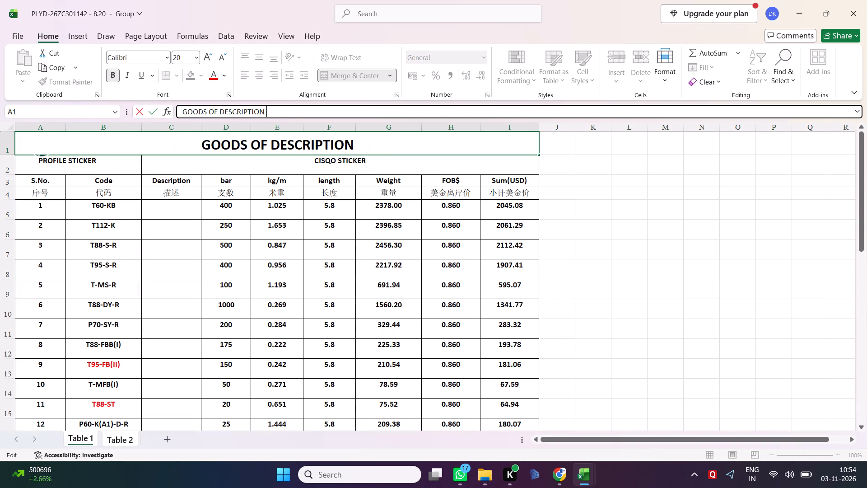
key("Return")
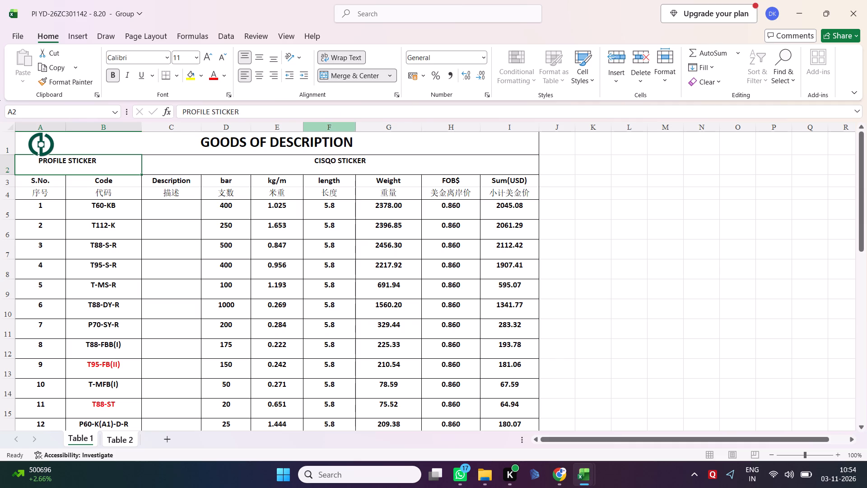
Delete the empty Description column between the Code and bar columns.
right_click(158, 129)
left_click(183, 260)
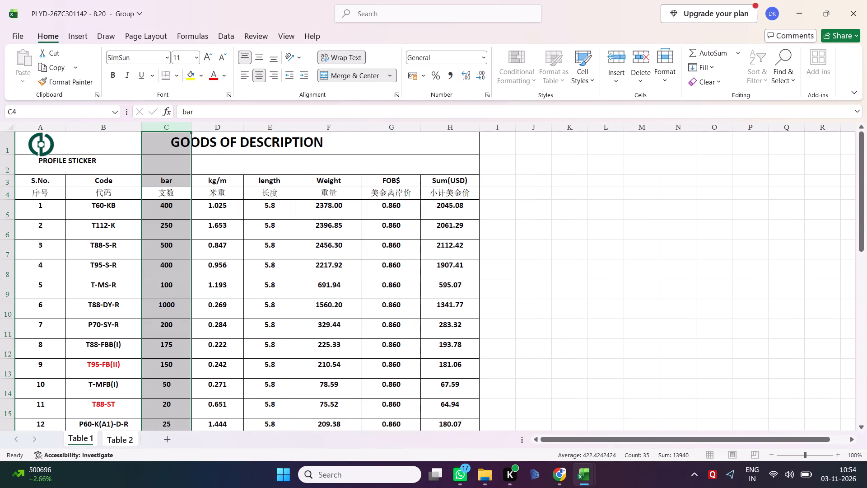
Delete the row of Chinese labels directly beneath the English column headings of the item table.
scroll(311, 235, "down", 2)
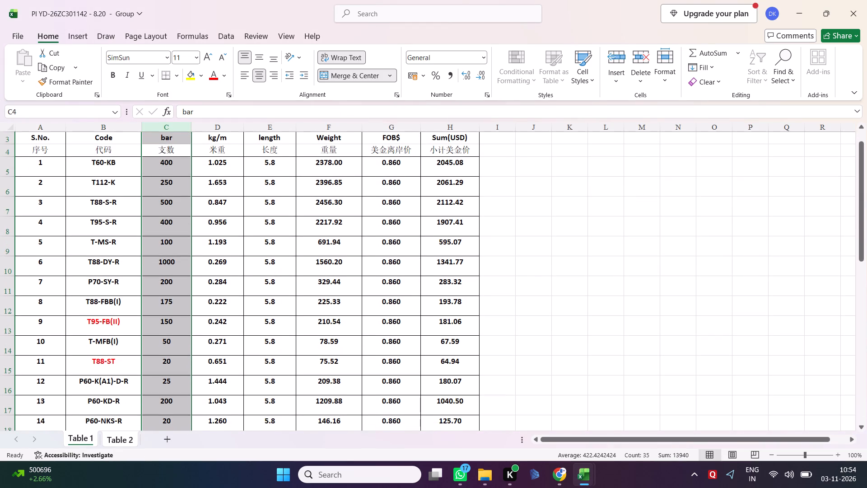
right_click(7, 150)
left_click(52, 287)
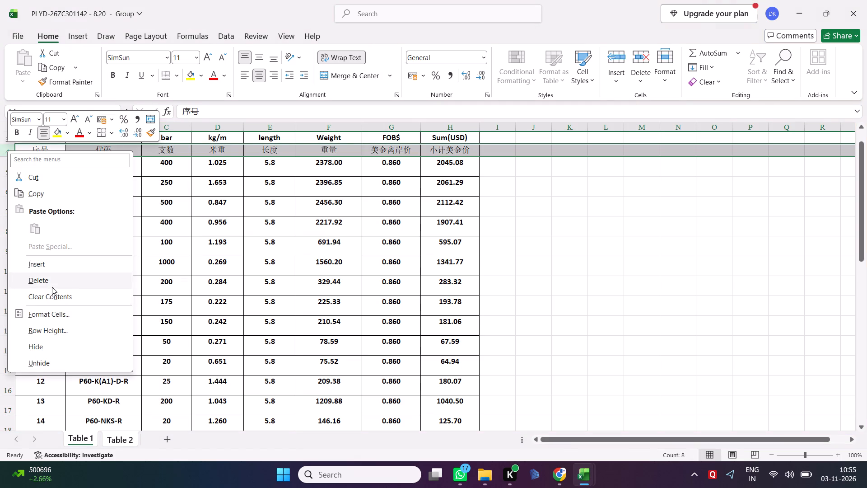
Delete the FOB$ and Sum(USD) columns from the item table.
scroll(416, 259, "up", 1)
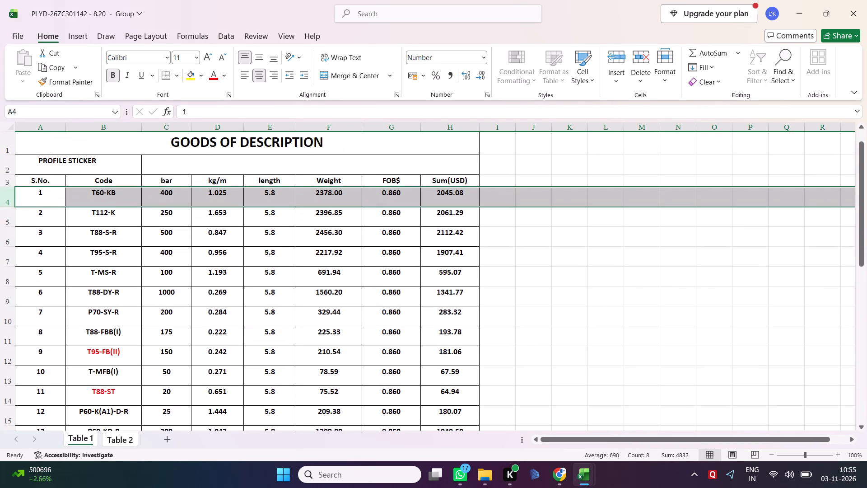
right_click(396, 127)
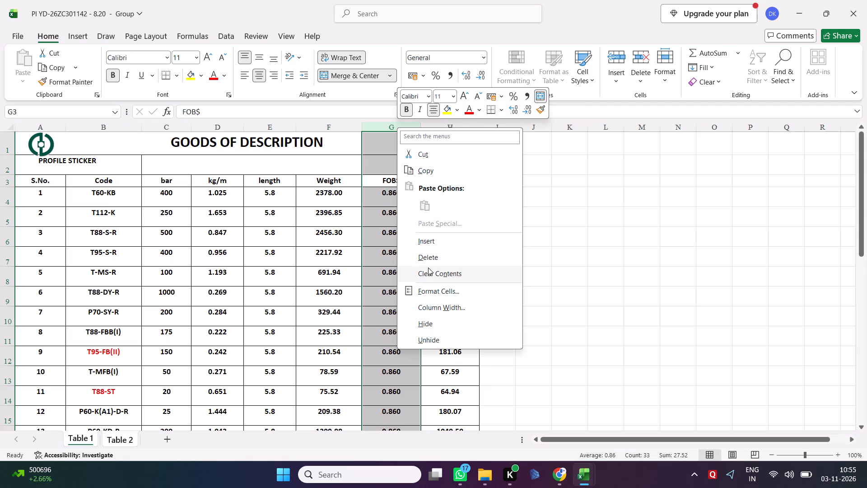
left_click(430, 253)
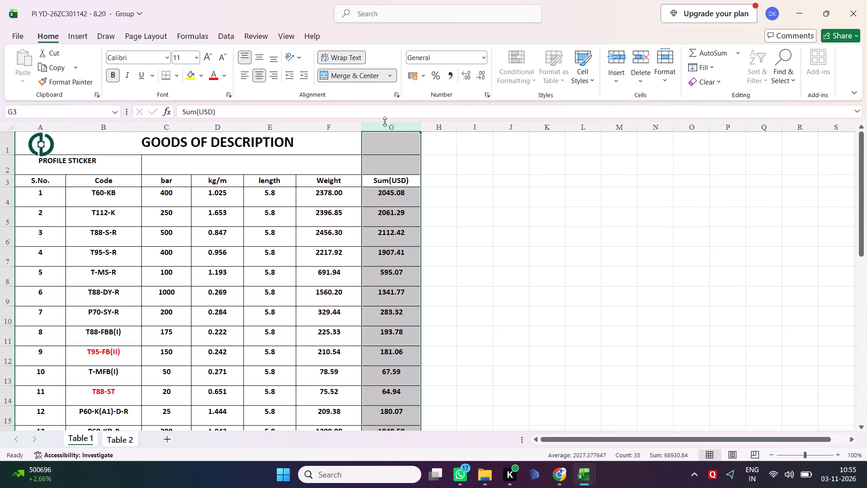
right_click(380, 128)
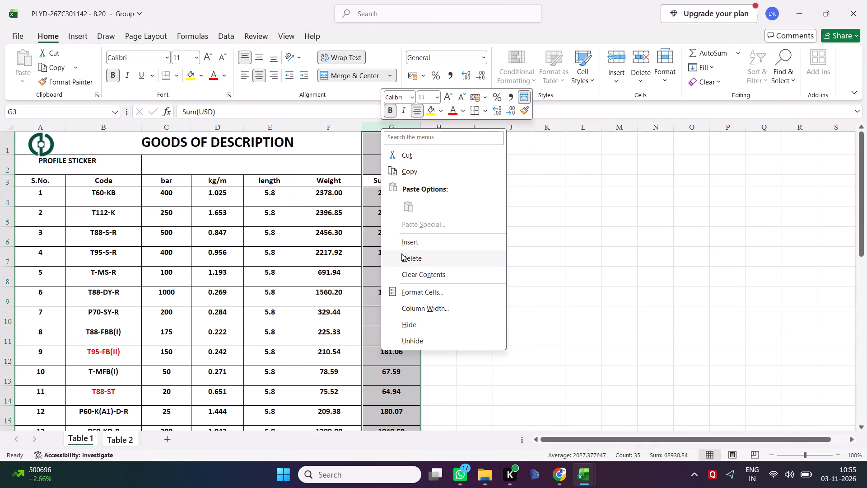
left_click(401, 253)
Compare the top of the trimmed table with the one in the PI YD-26ZC301141 - 8.20 workbook.
scroll(302, 303, "up", 1)
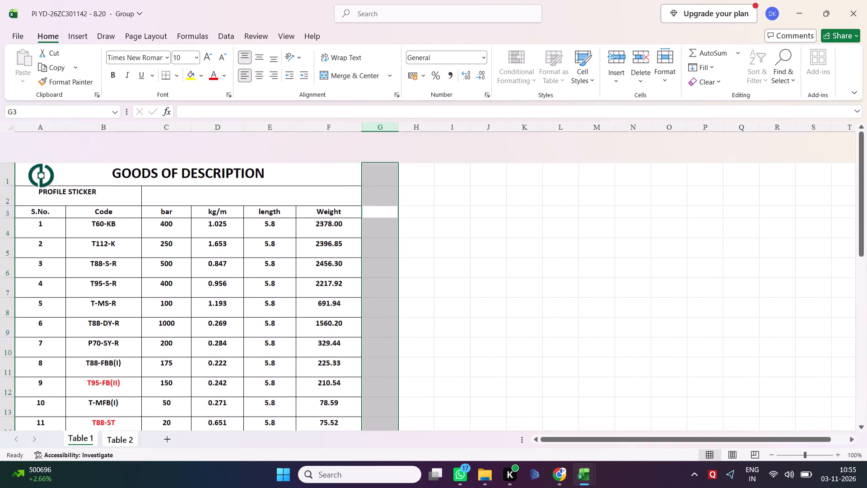
scroll(302, 303, "up", 1)
left_click(51, 150)
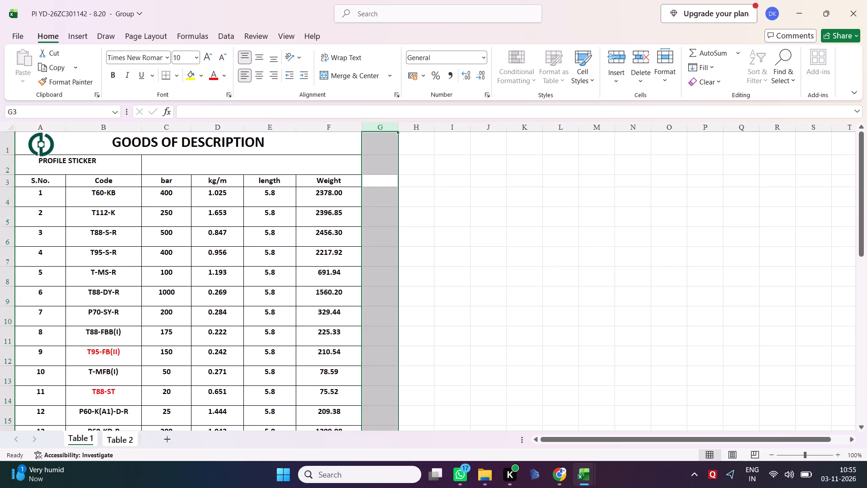
key("alt+Tab")
scroll(107, 235, "up", 2)
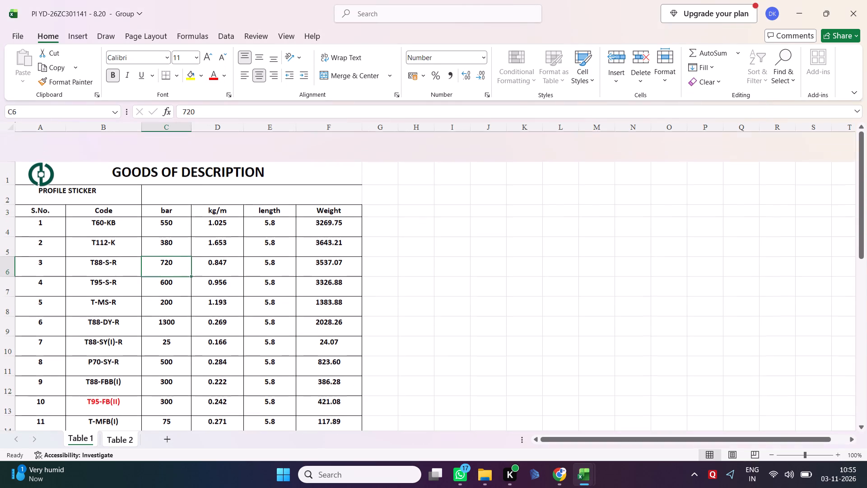
scroll(107, 235, "up", 1)
key("alt+Tab")
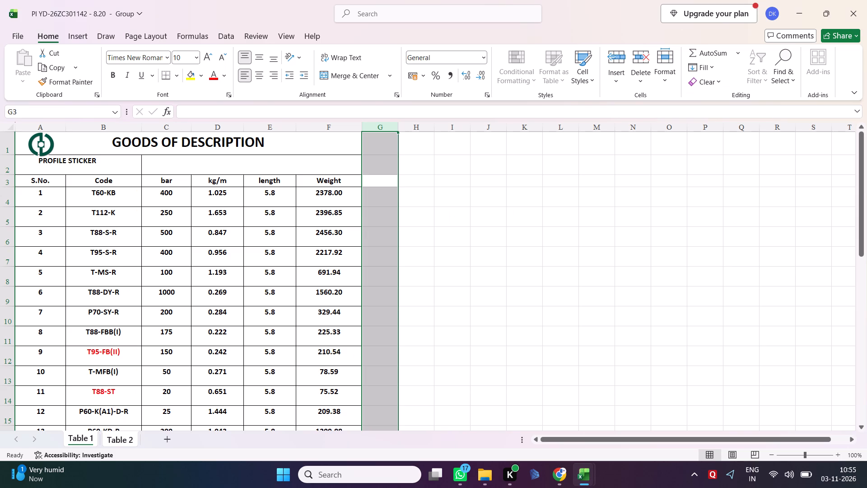
Delete the footer rows beneath the SUB TOTAL row, starting from the TOTAL row.
scroll(107, 235, "down", 2)
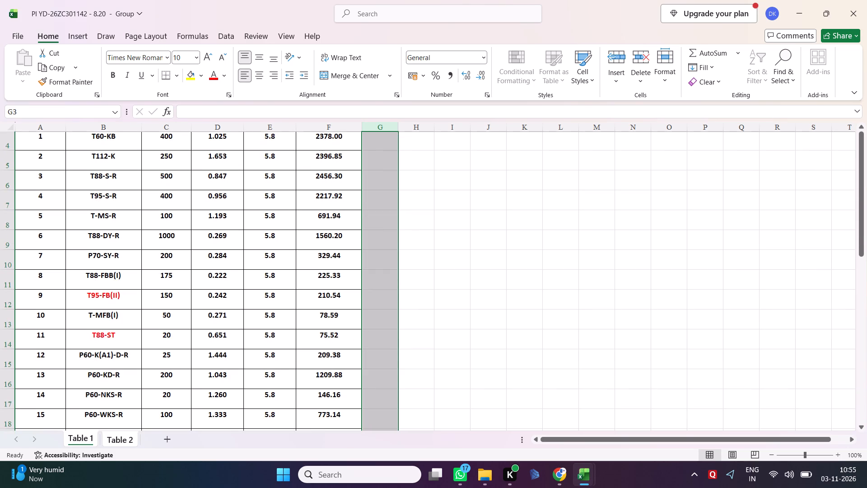
scroll(107, 235, "down", 6)
scroll(107, 235, "up", 1)
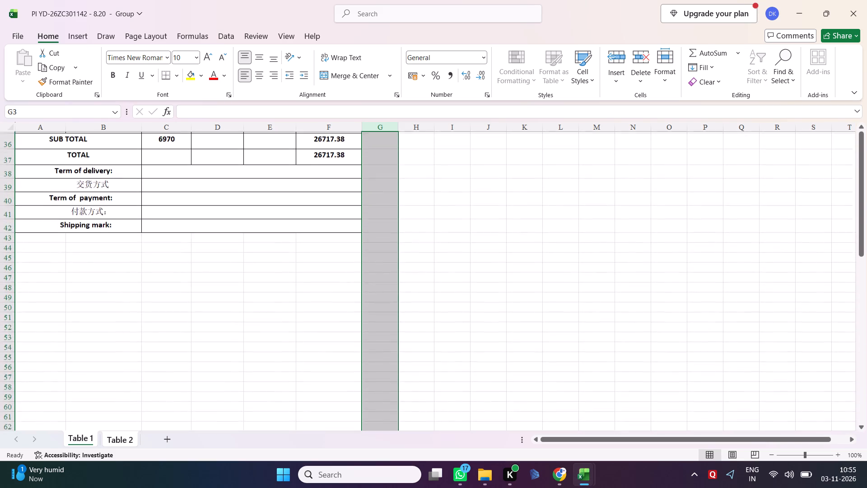
scroll(107, 235, "up", 1)
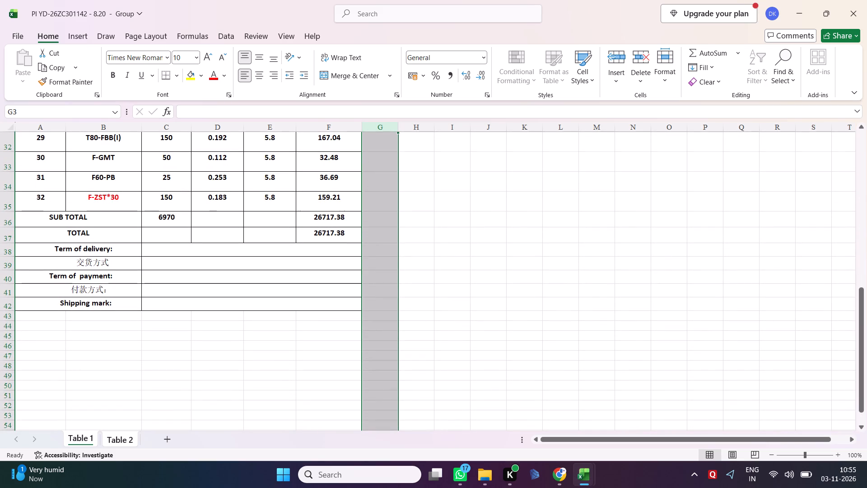
left_click(9, 237)
key("shift+Down")
key("shift+Down")
key("shift+Down")
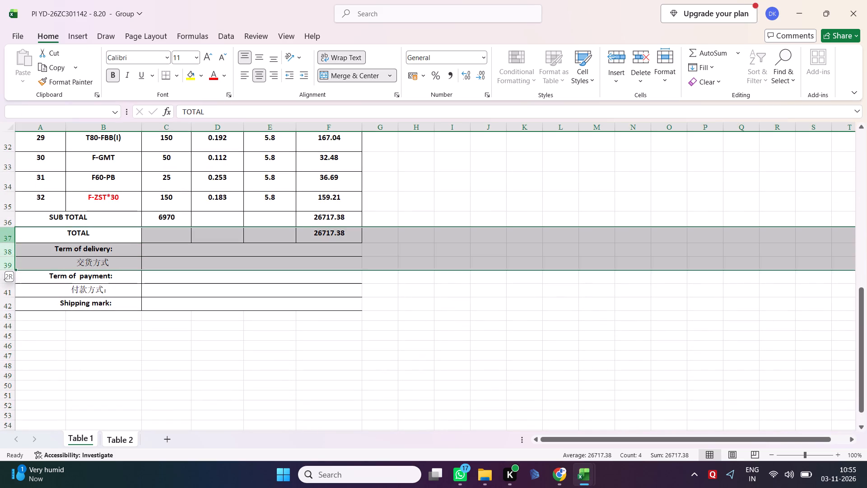
Delete the footer rows beneath SUB TOTAL, from the TOTAL row through the Shipping mark row.
key("shift+Down")
key("shift+Down")
right_click(9, 237)
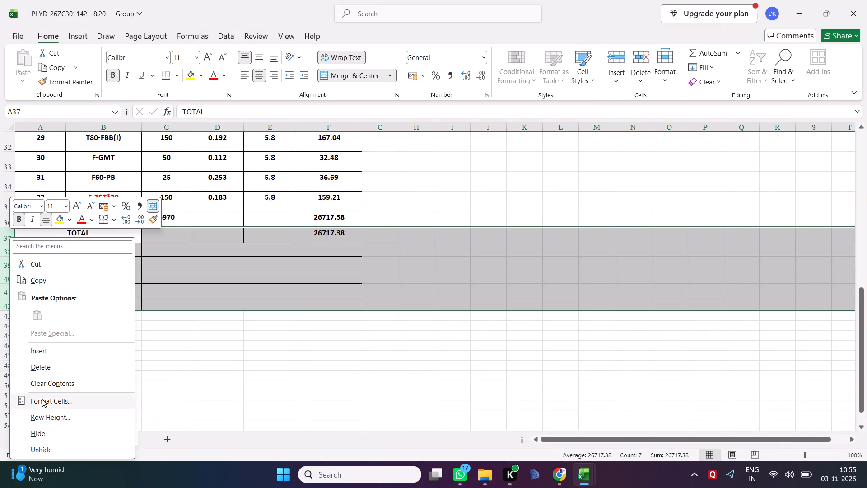
left_click(47, 366)
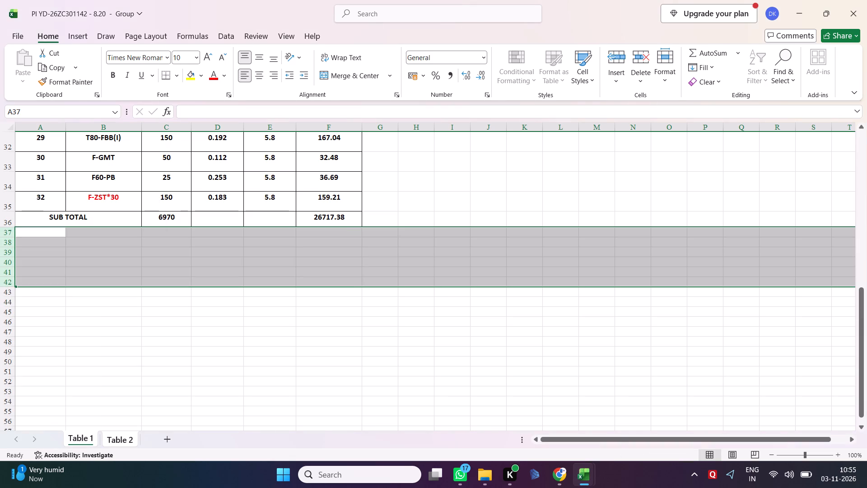
Switch from the PI YD-26ZC301142 - 8.20 workbook to the iLovePDF download page in Google Chrome.
scroll(216, 377, "up", 4)
key("alt+Tab")
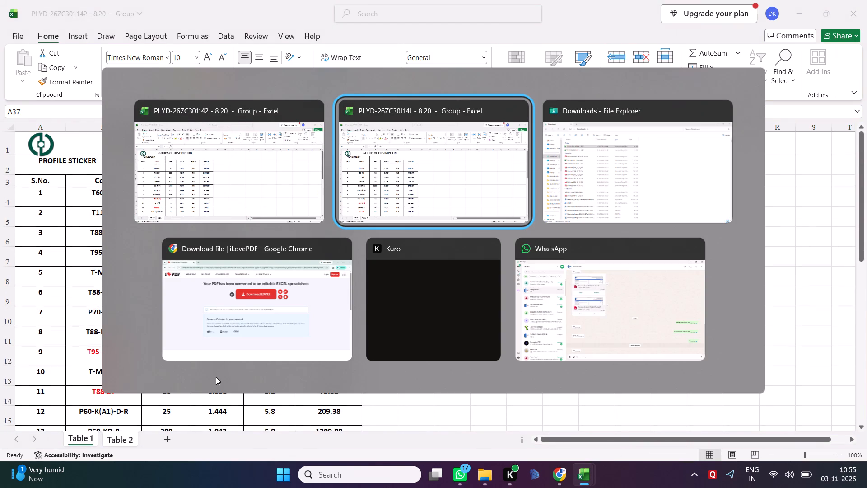
key("alt+Tab")
key("alt+Tab")
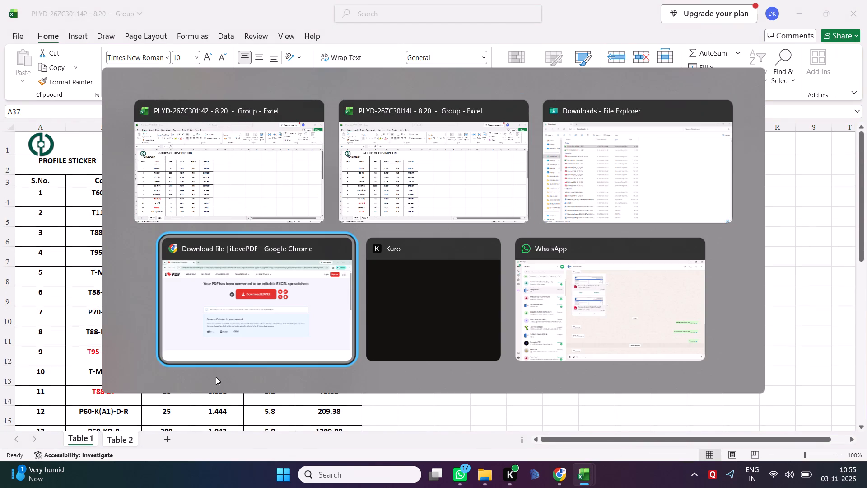
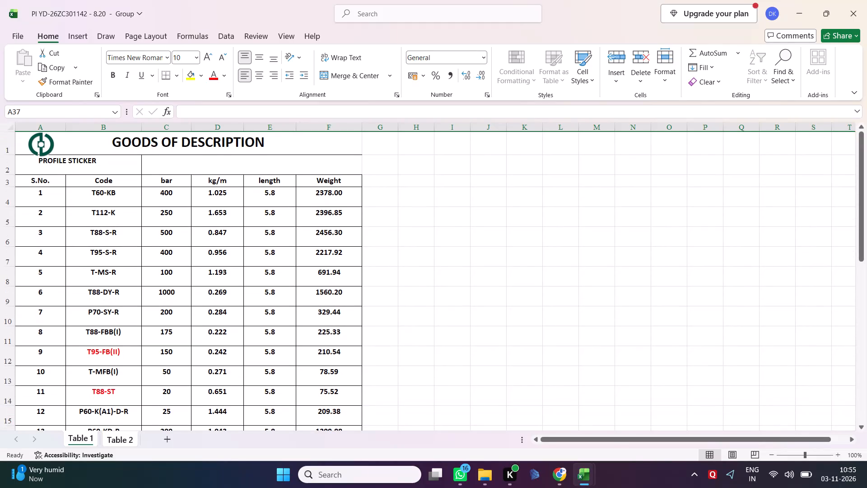
Check the trimmed item table against the one in the PI YD-26ZC301141 - 8.20 workbook.
key("alt+Tab")
key("alt+Tab")
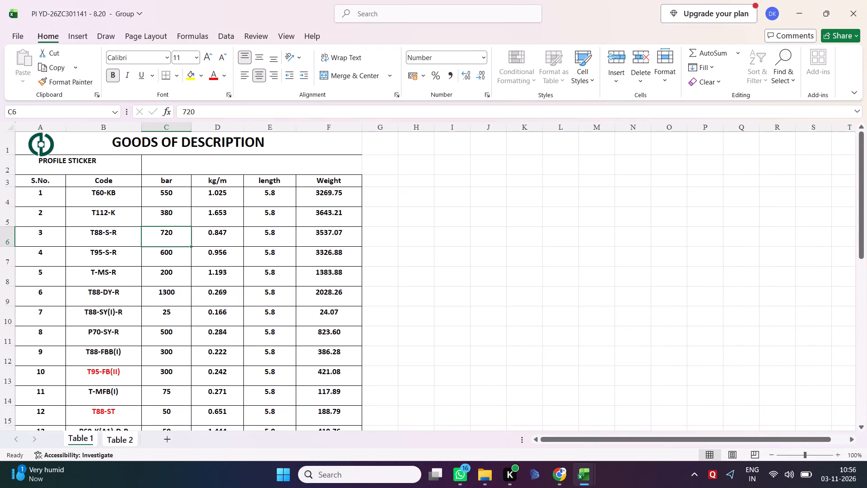
left_click(178, 292)
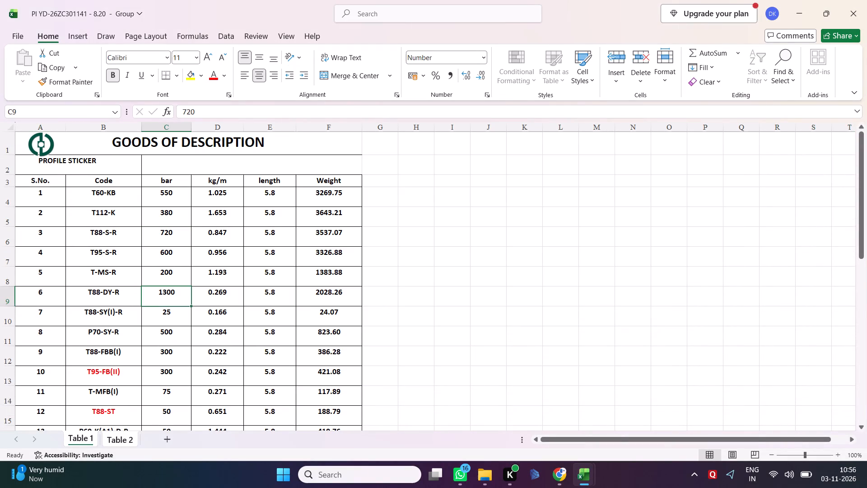
key("alt+Tab")
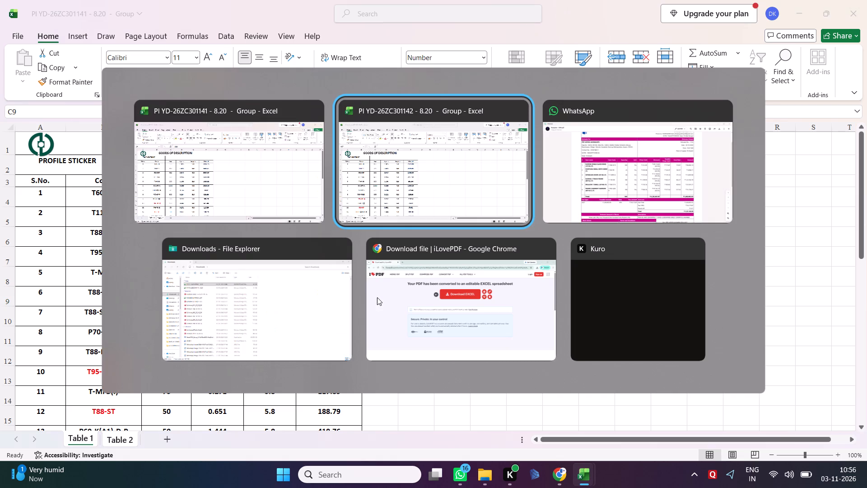
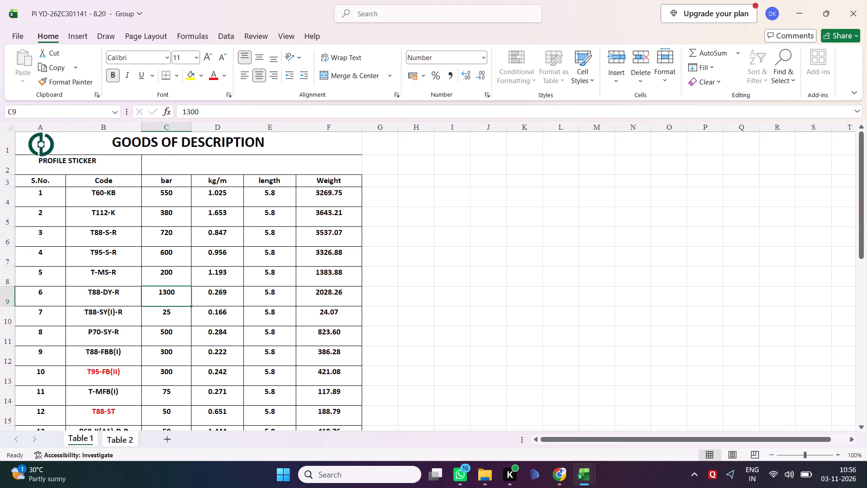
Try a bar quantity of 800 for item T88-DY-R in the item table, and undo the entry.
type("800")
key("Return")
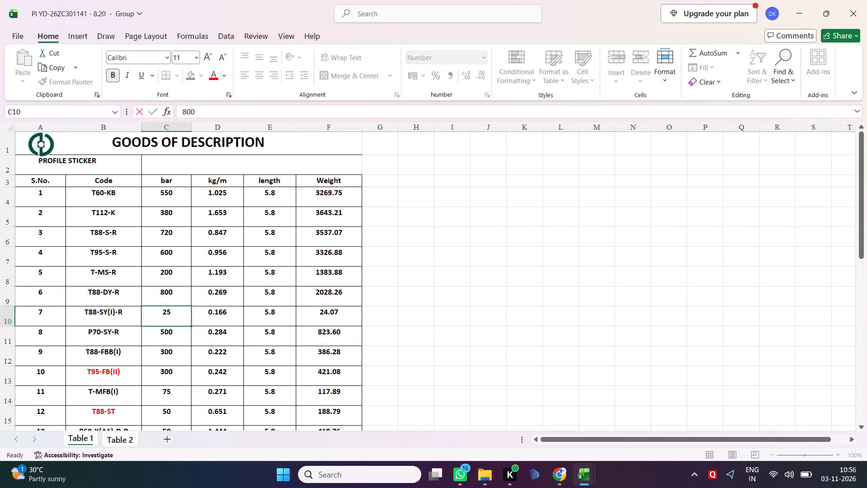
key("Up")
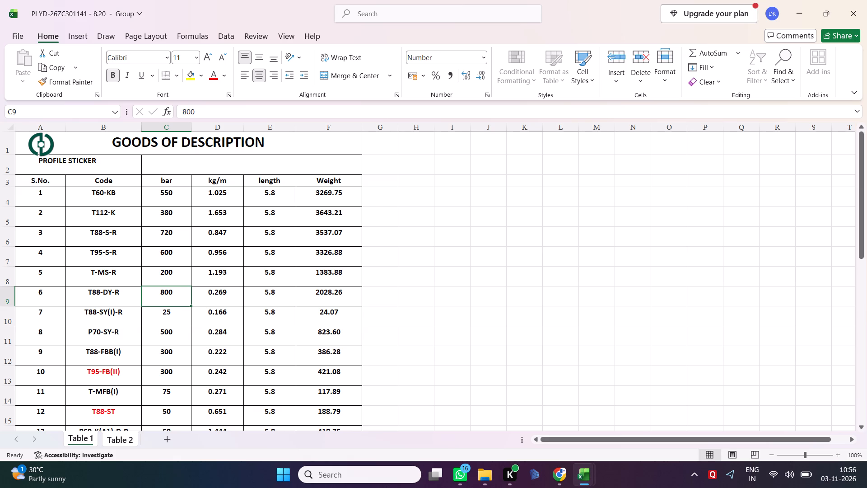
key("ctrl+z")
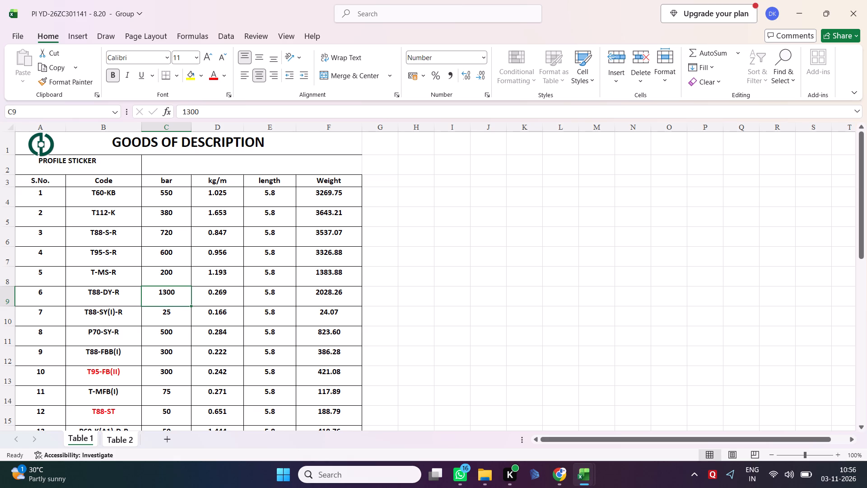
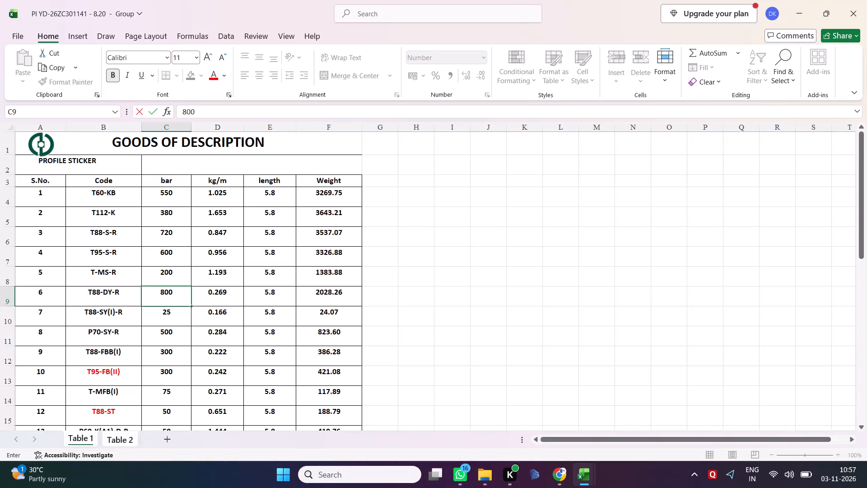
Complete the bar quantity of 800 for item T88-DY-R and set that item's weight to 1248.16.
key("Right")
key("Right")
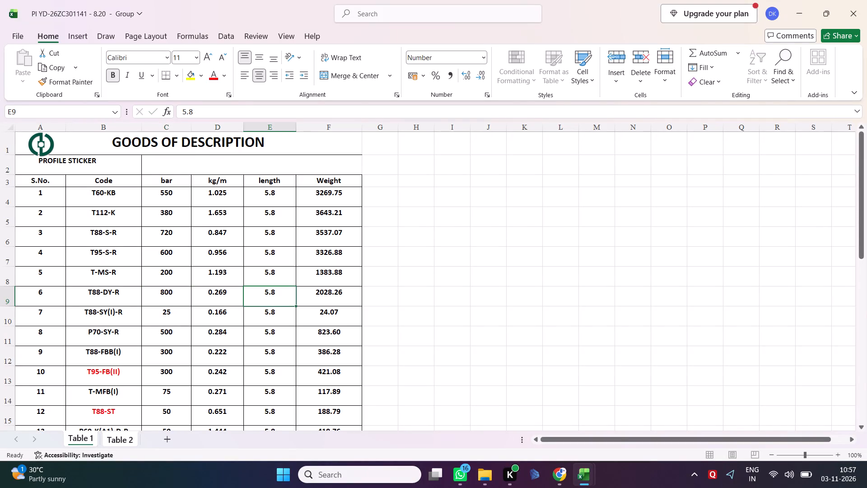
key("Right")
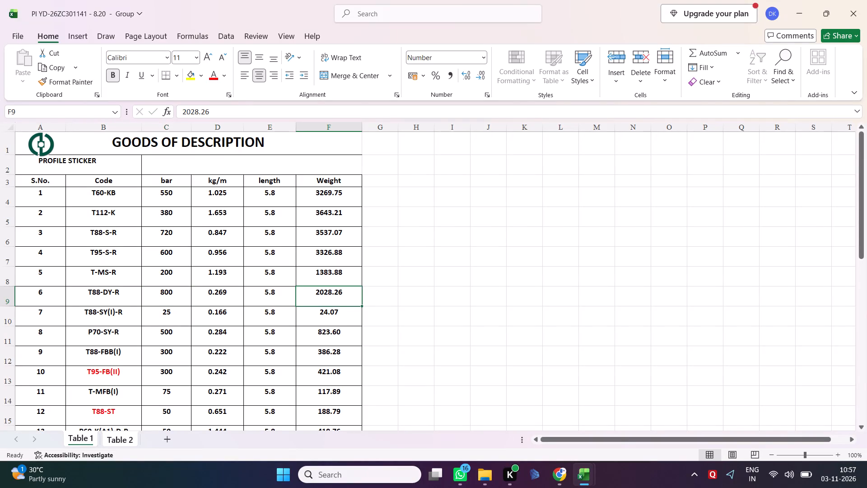
type("12")
type("48.16")
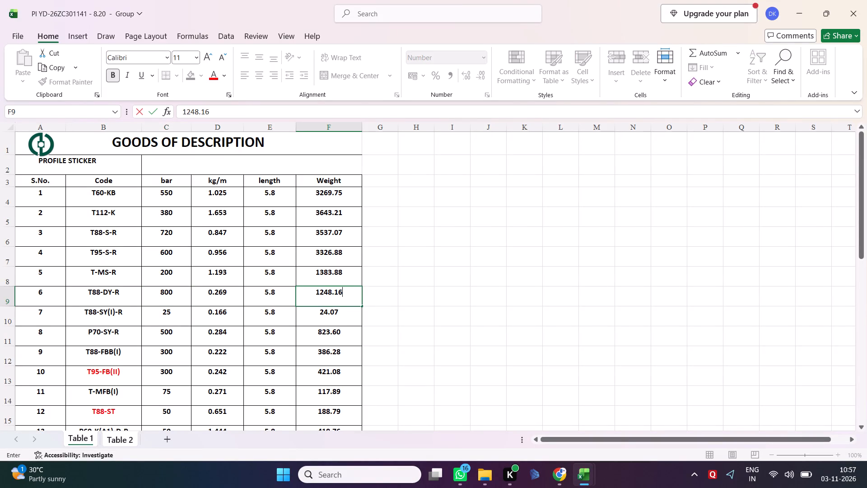
key("Return")
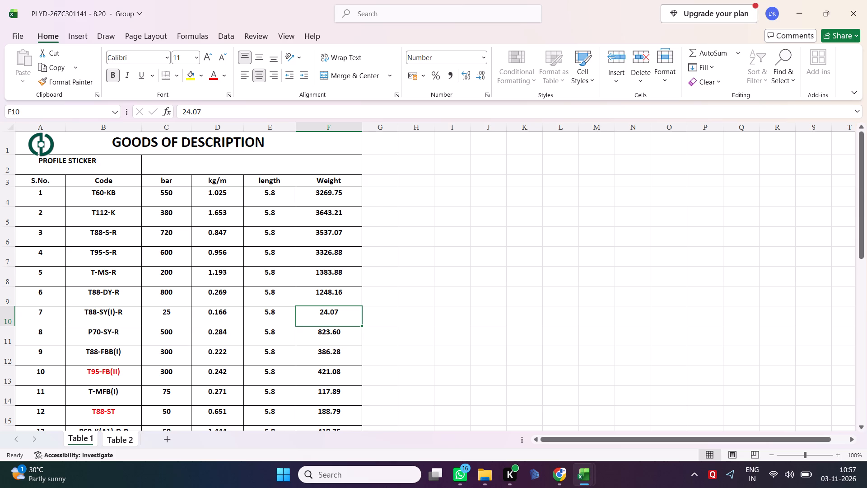
key("ctrl+z")
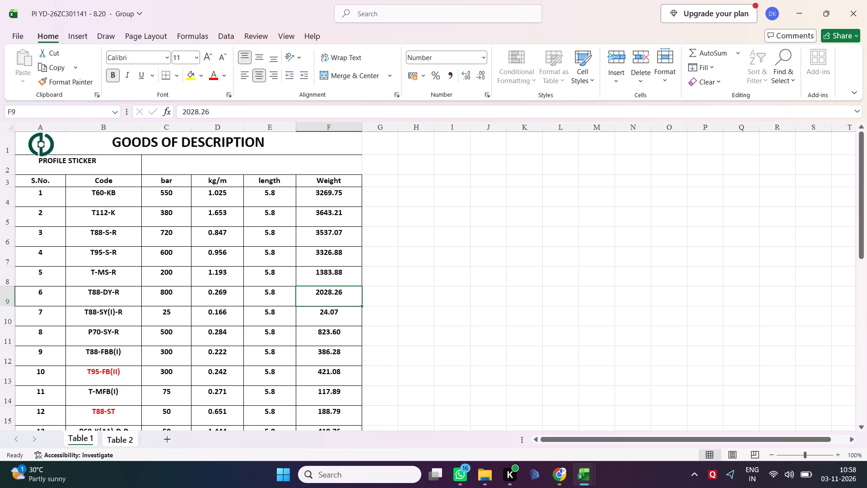
type("12")
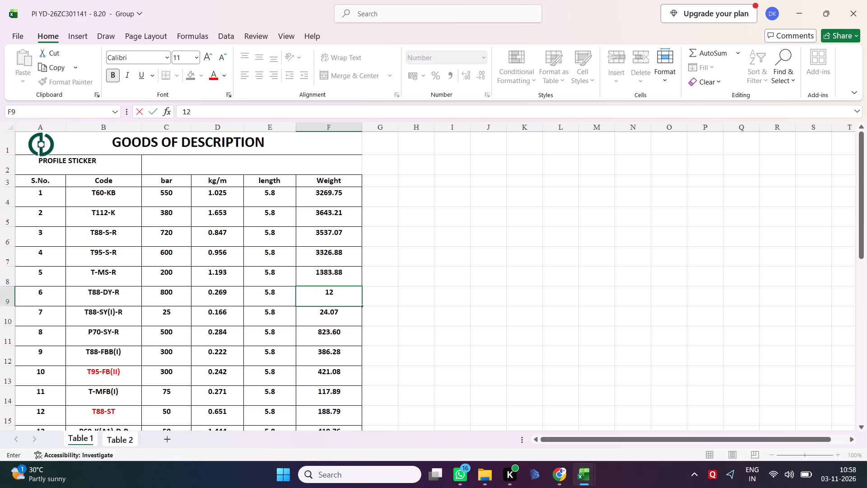
type("48.16")
key("Return")
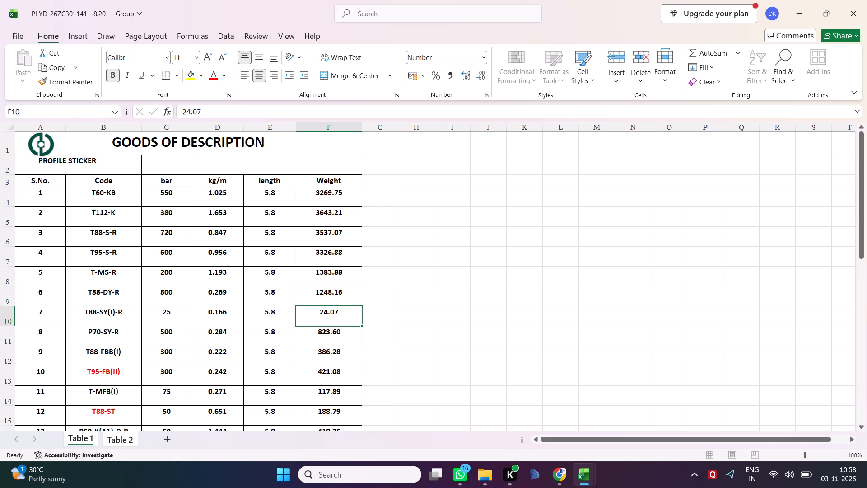
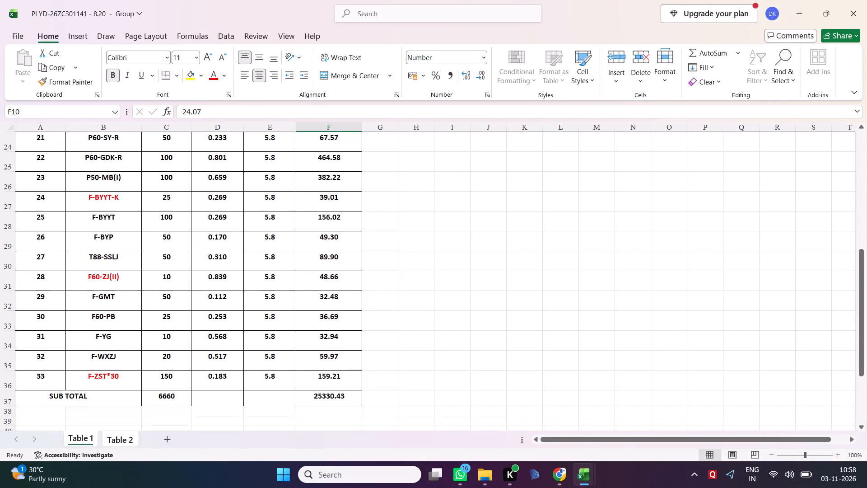
Delete the whole row of item 30, F60-PB, from the item table.
right_click(4, 318)
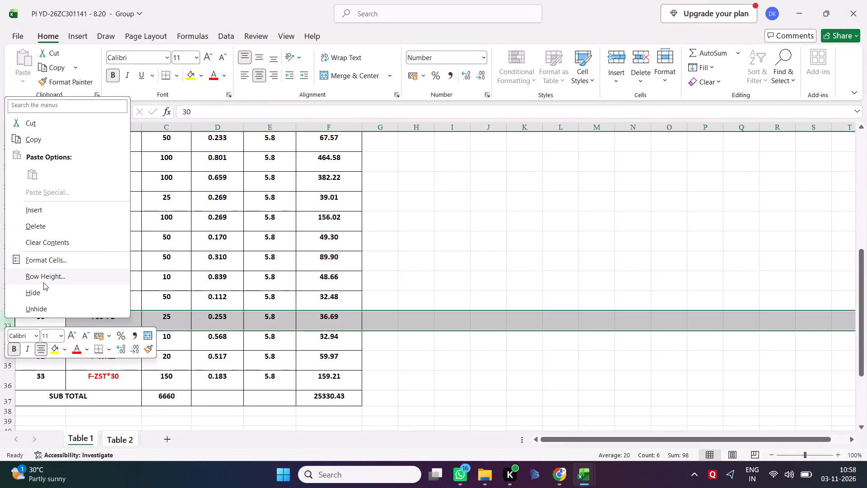
left_click(51, 229)
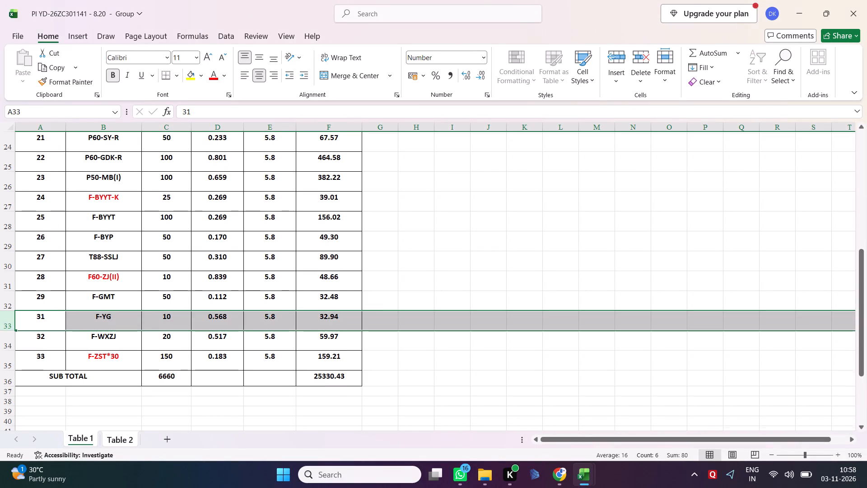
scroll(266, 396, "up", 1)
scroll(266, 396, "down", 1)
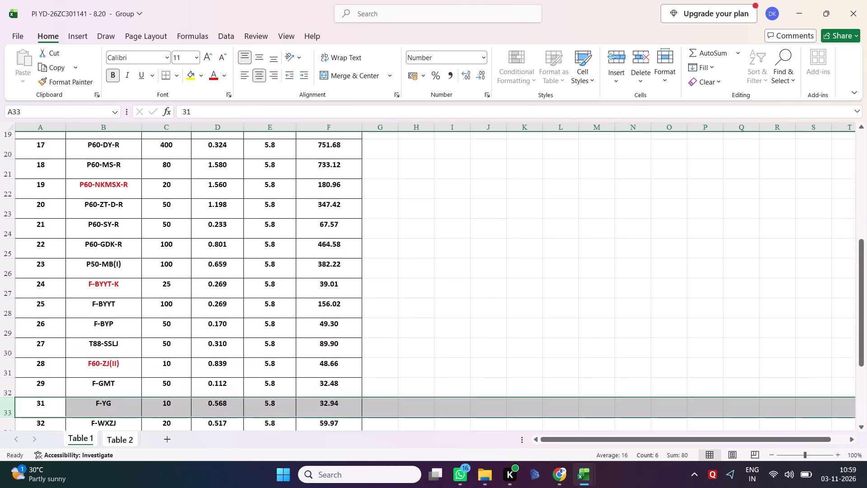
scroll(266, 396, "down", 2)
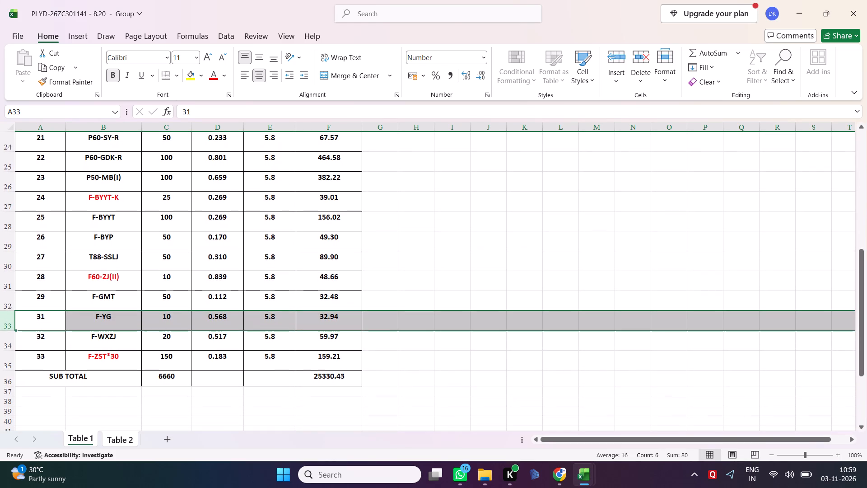
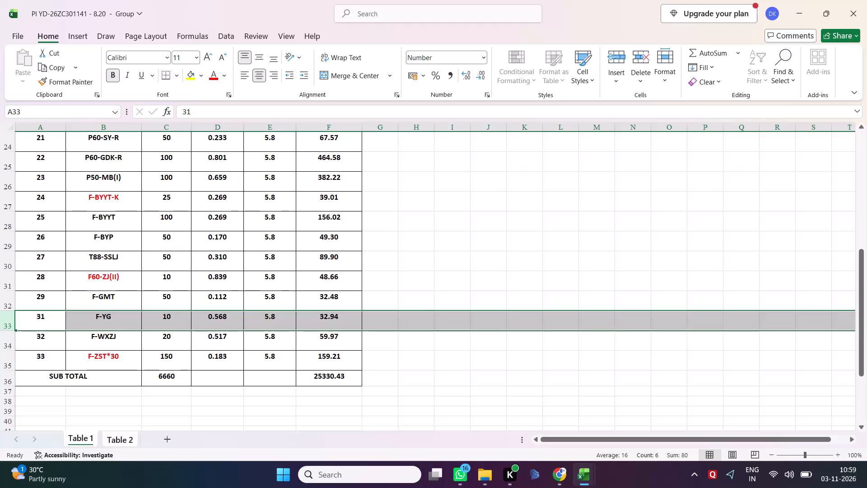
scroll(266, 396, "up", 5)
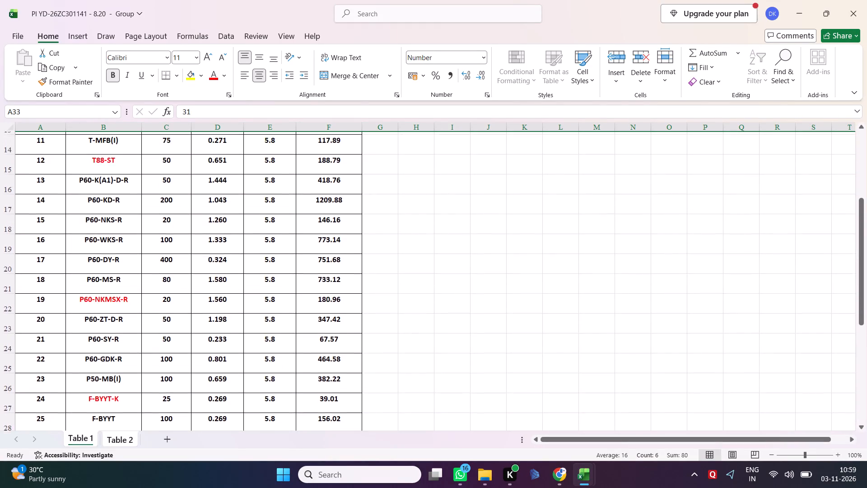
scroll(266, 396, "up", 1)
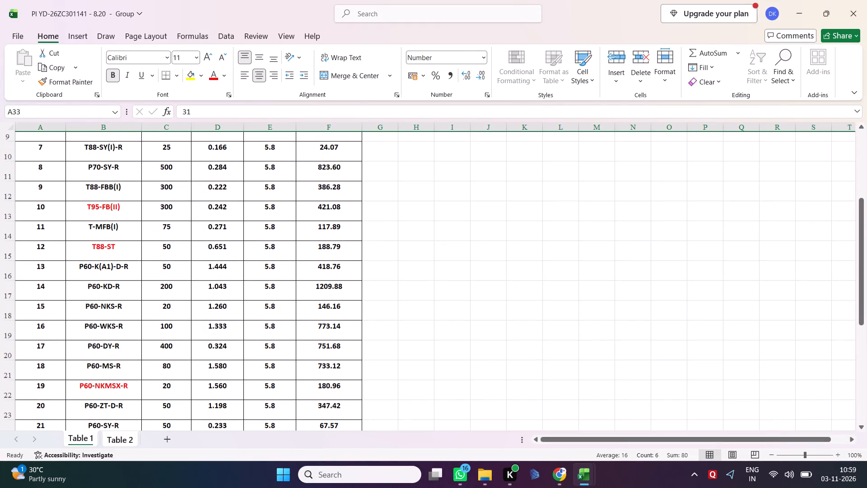
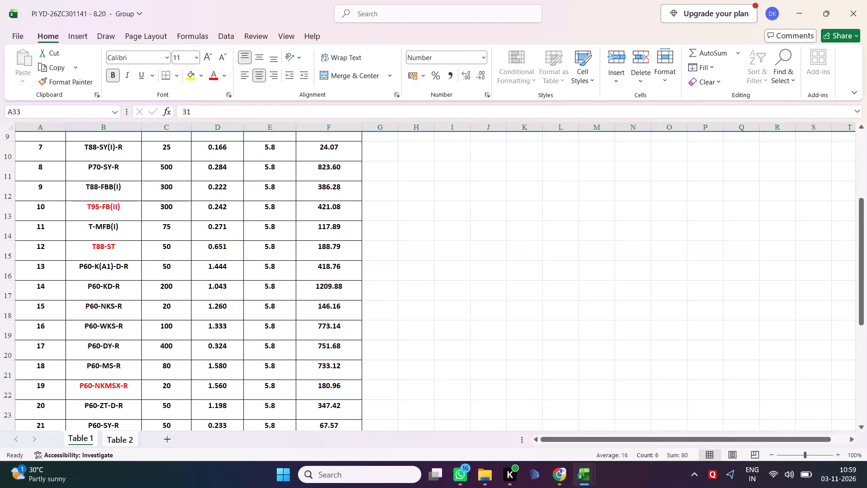
Switch to the PI YD-26ZC301142 - 8.20 workbook and review its item table against the PI YD-26ZC301141 one.
key("alt+Tab")
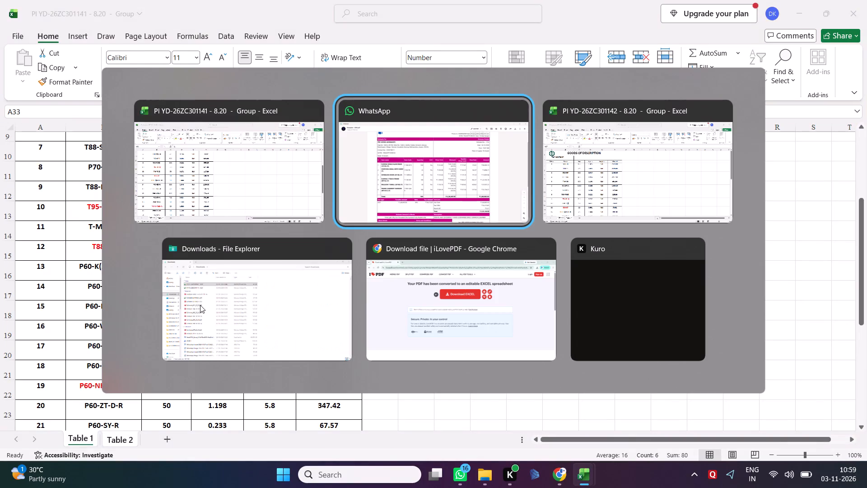
key("alt+Tab")
scroll(201, 332, "down", 1)
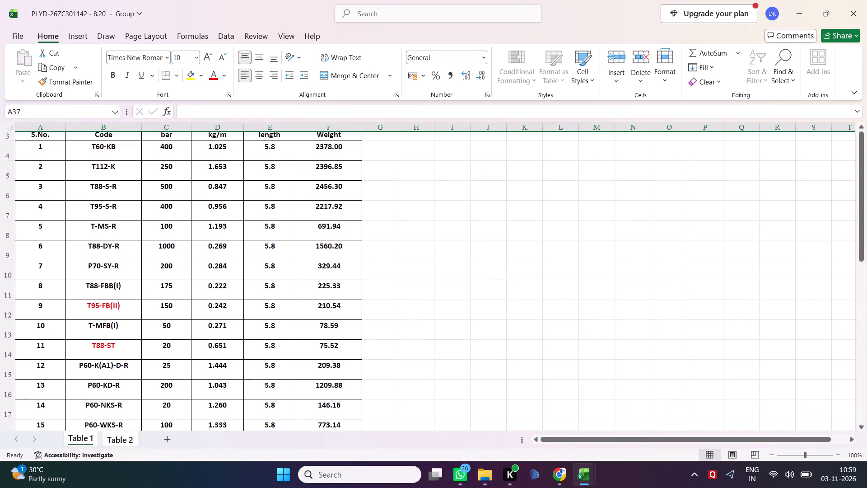
scroll(201, 332, "down", 1)
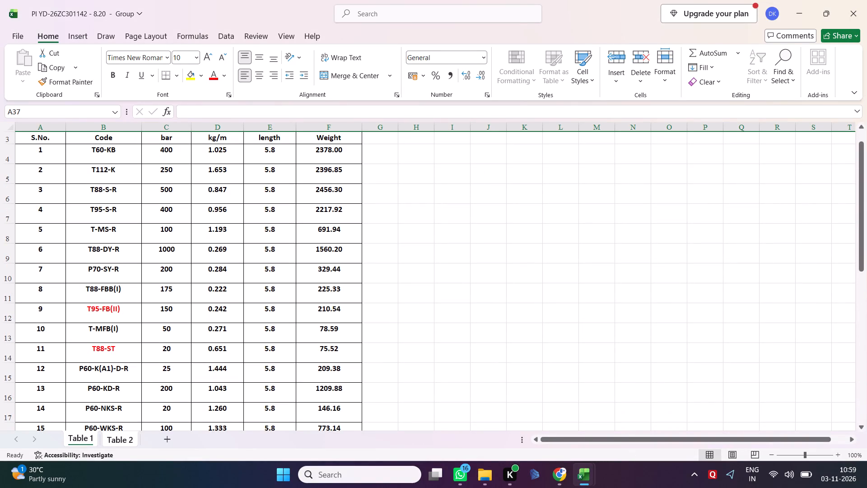
scroll(126, 301, "up", 1)
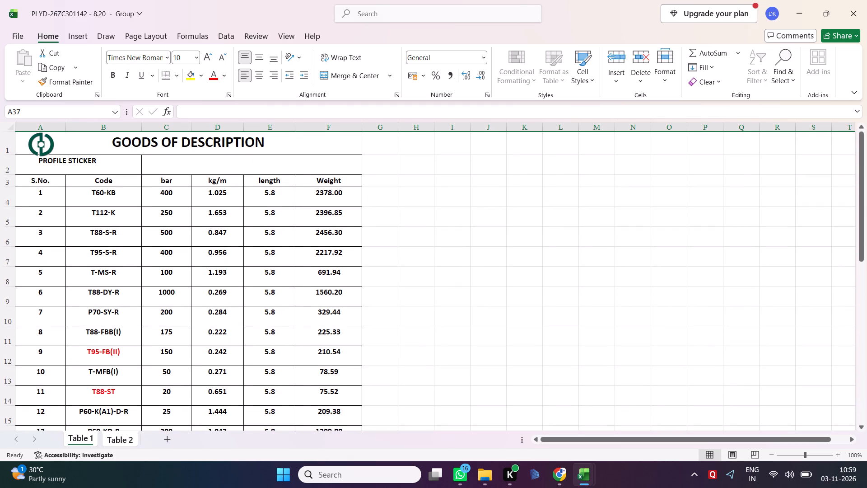
key("alt+Tab")
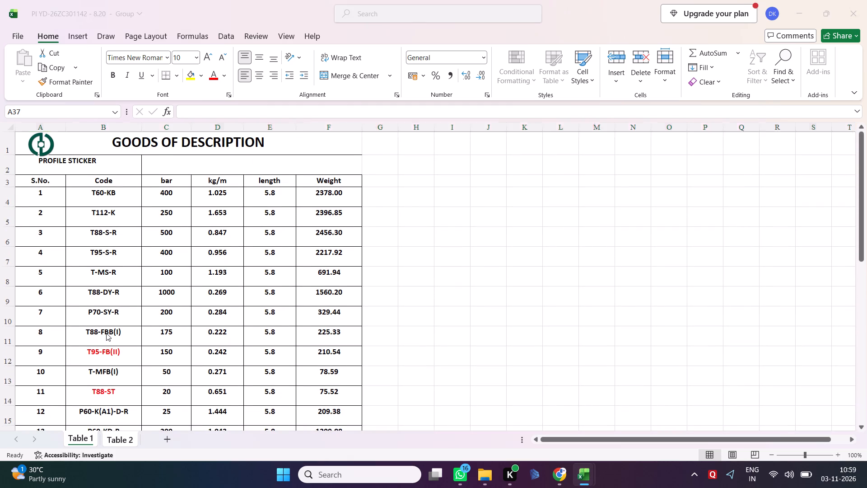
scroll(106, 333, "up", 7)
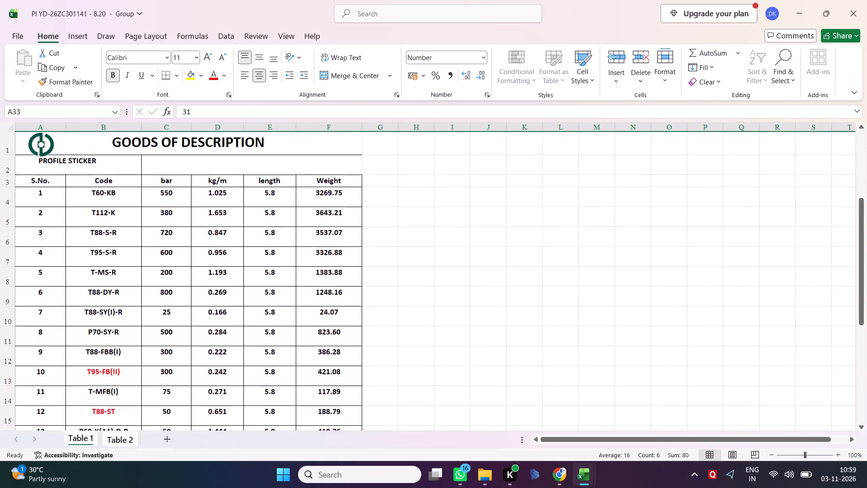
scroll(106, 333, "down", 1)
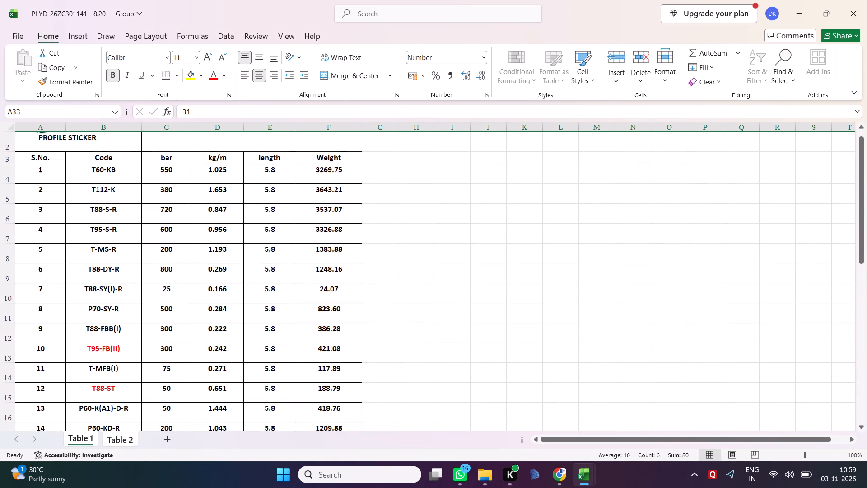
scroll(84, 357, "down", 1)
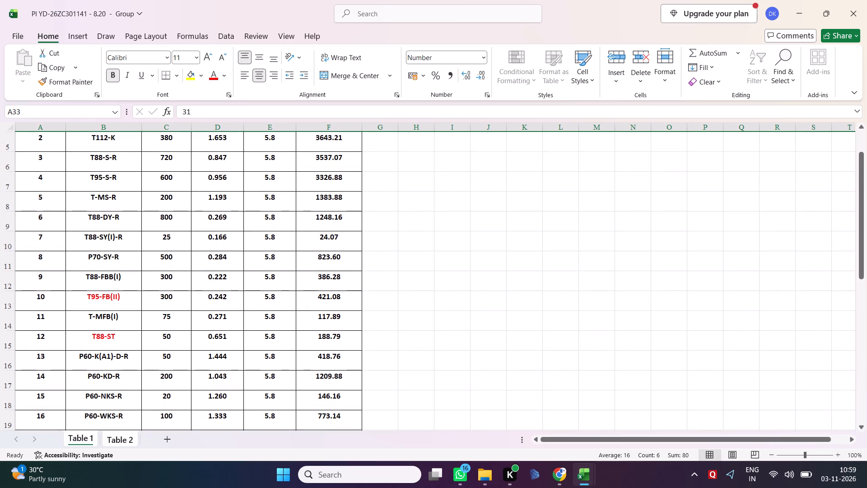
Delete the whole row of item 11, T-MFB(I), from the item table and switch to the previously used window.
right_click(11, 322)
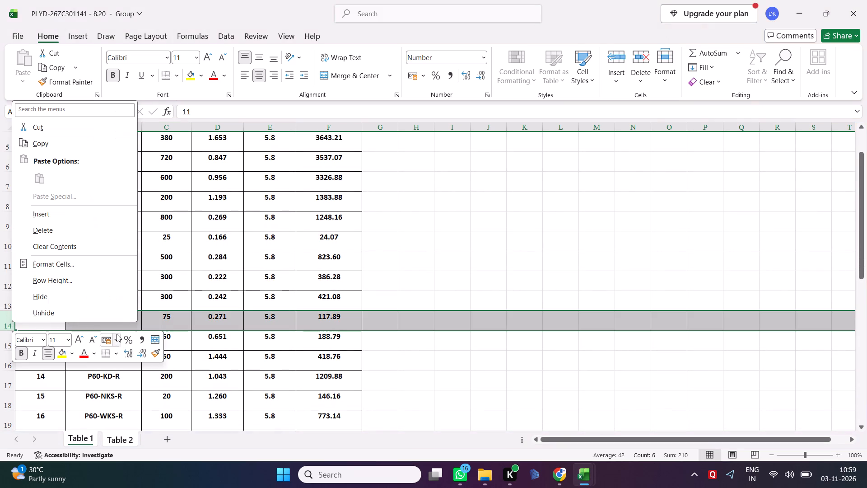
left_click(64, 227)
key("alt+Tab")
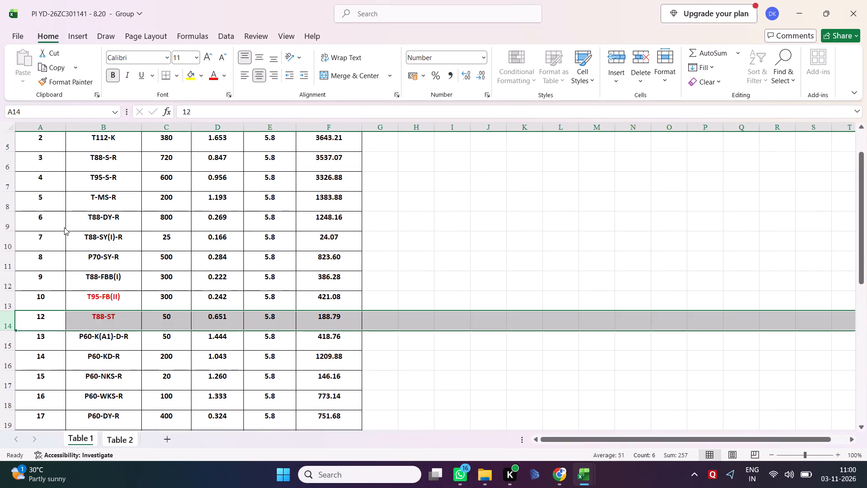
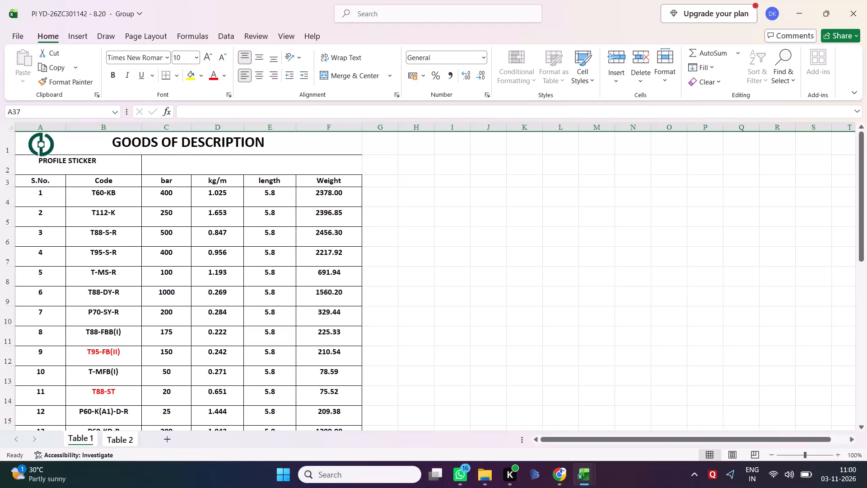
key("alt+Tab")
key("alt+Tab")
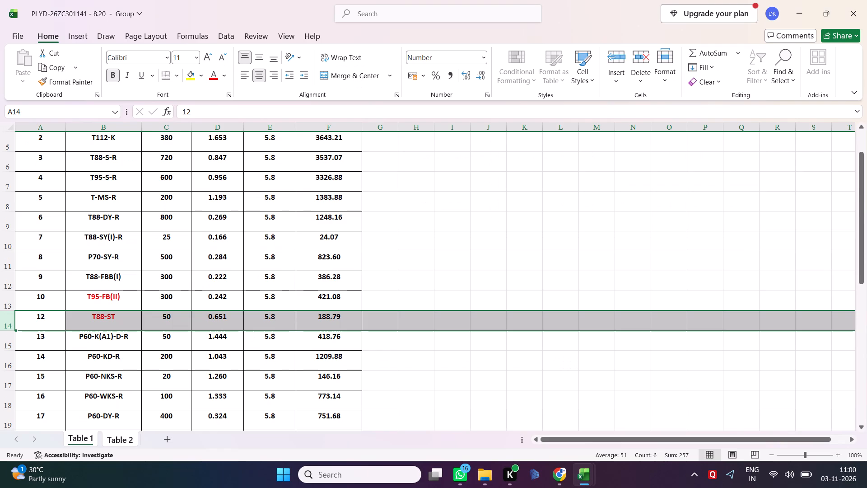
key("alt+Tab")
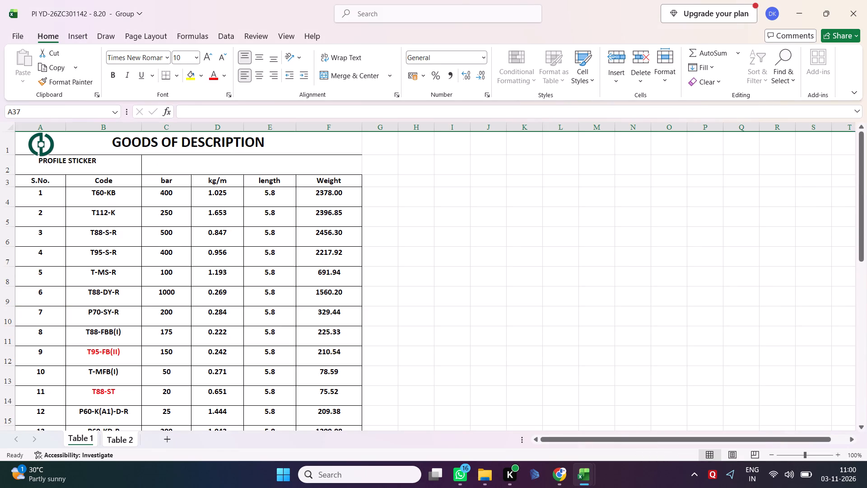
Set the bar quantity of item 10, T-MFB(I), to 45 in the Table 1 sheet.
left_click(168, 374)
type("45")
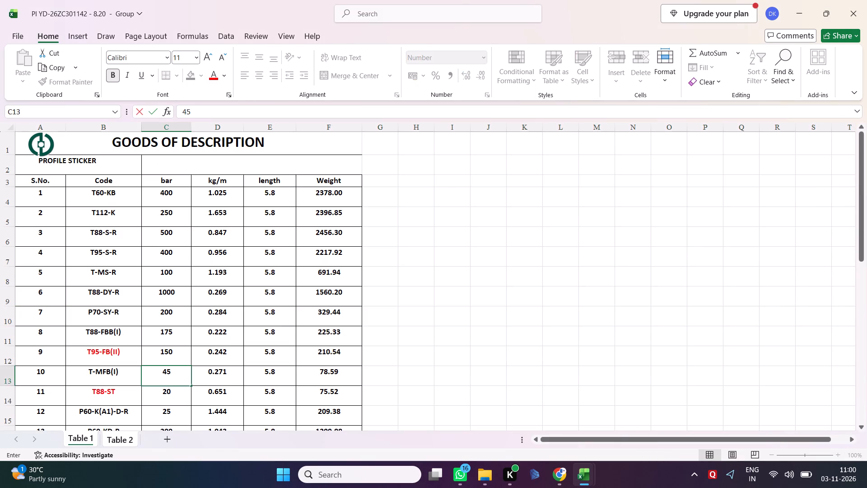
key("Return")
Switch to the PI YD-26ZC301141 workbook to view its item table.
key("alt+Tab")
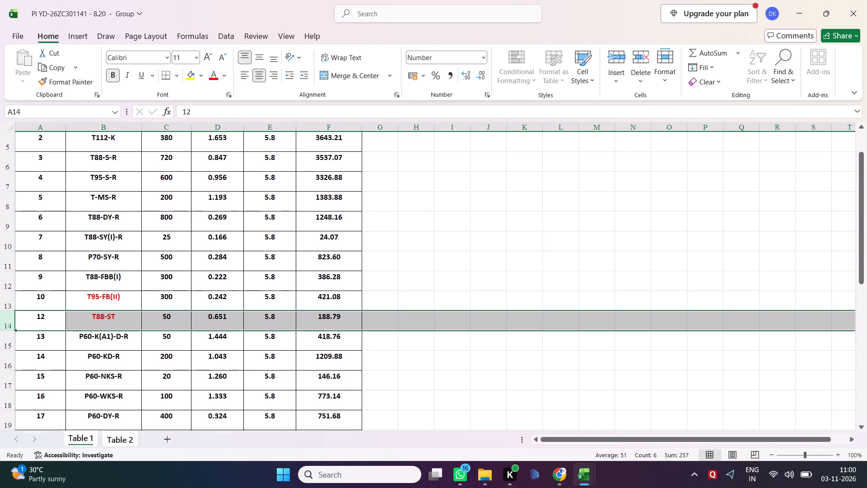
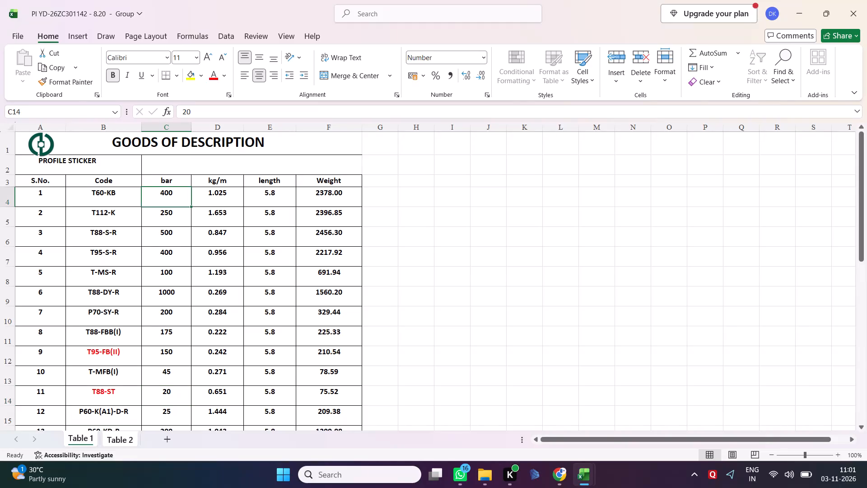
Set the bar quantity of item 1, T60-KB, to 214 in the Table 1 sheet.
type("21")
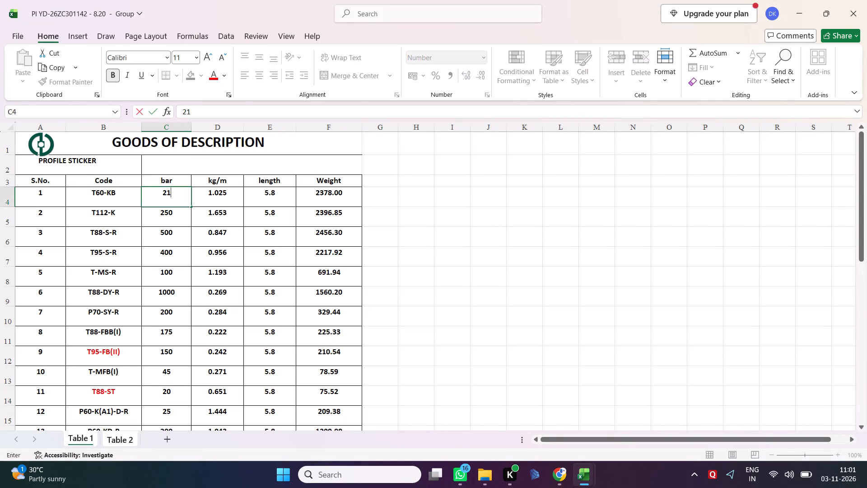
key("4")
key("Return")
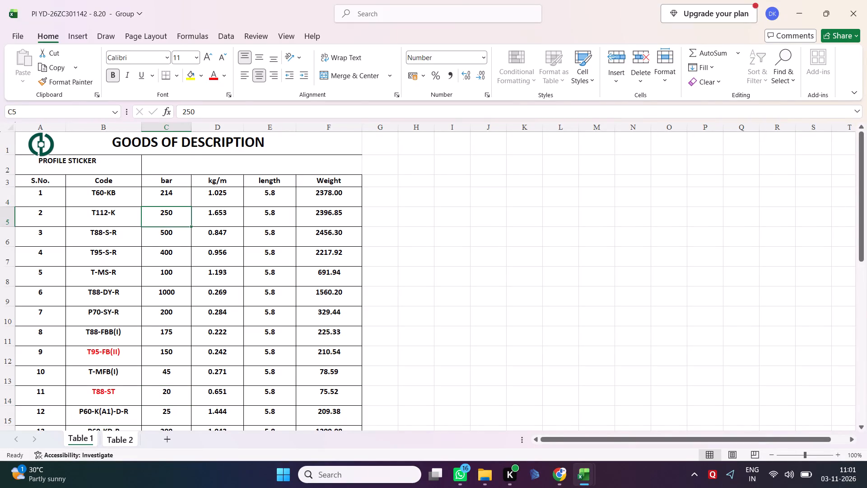
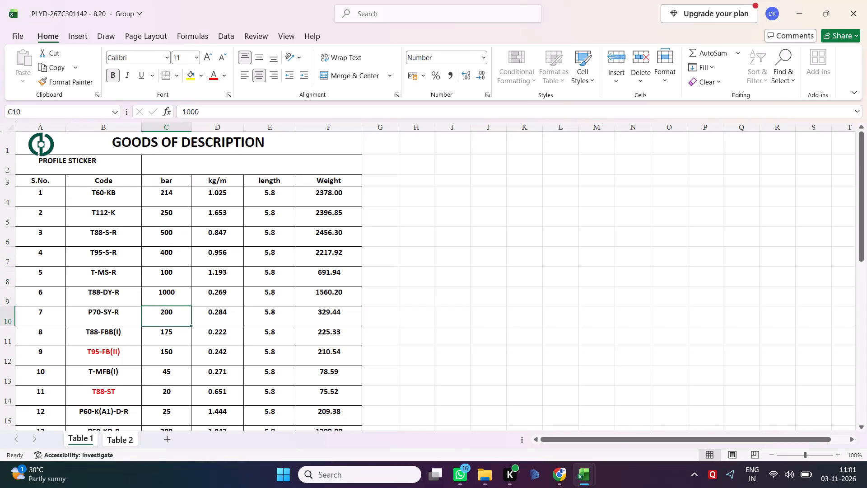
Go through the bar quantities of items 7 to 11 and switch to the PI YD-26ZC301141 workbook to compare its item table.
key("Down")
key("Down")
key("Down")
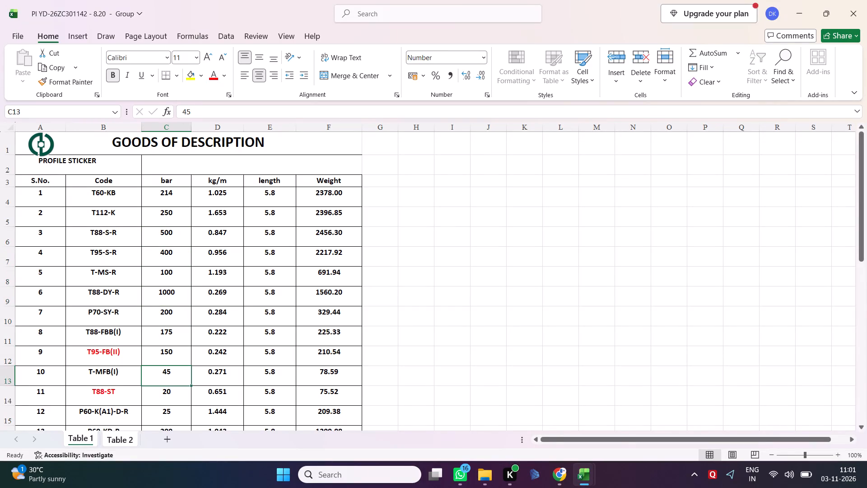
key("Down")
key("alt+Tab")
key("alt+Tab")
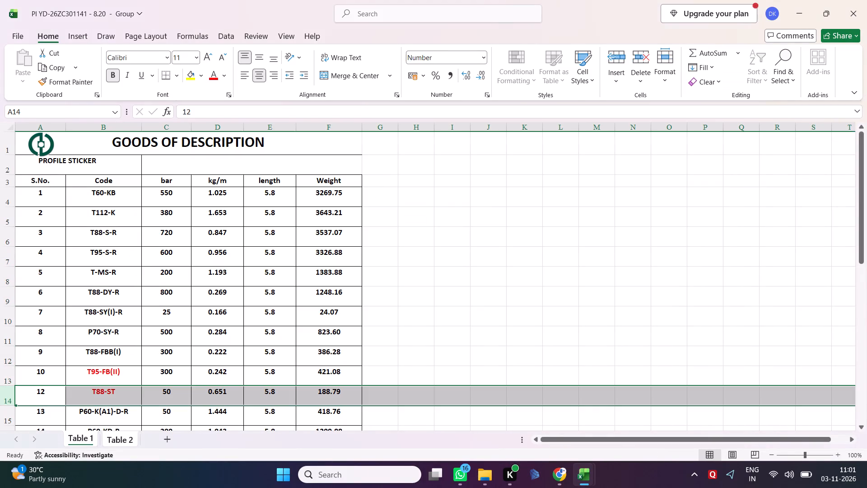
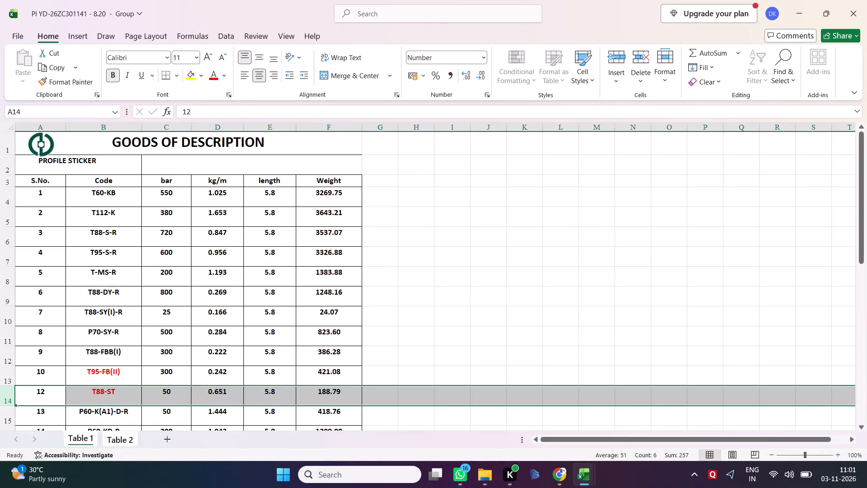
Delete the row of item 12, T88-ST, from the item table in the PI YD-26ZC301141 workbook.
right_click(11, 395)
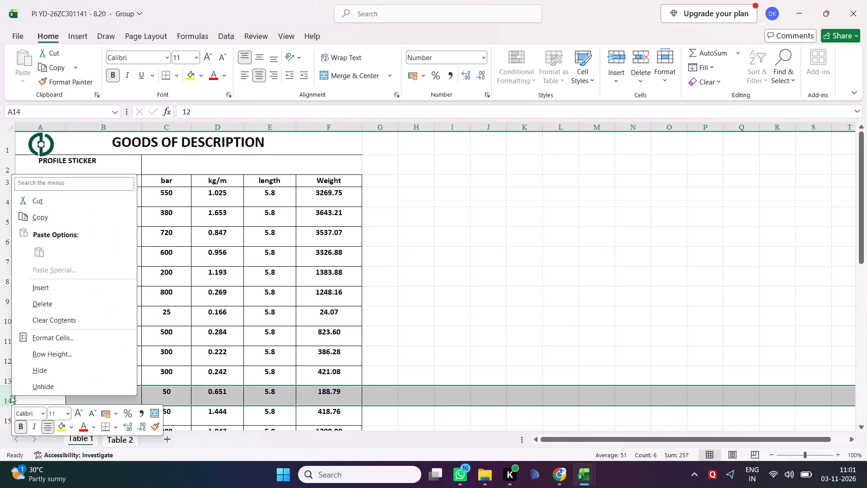
left_click(52, 303)
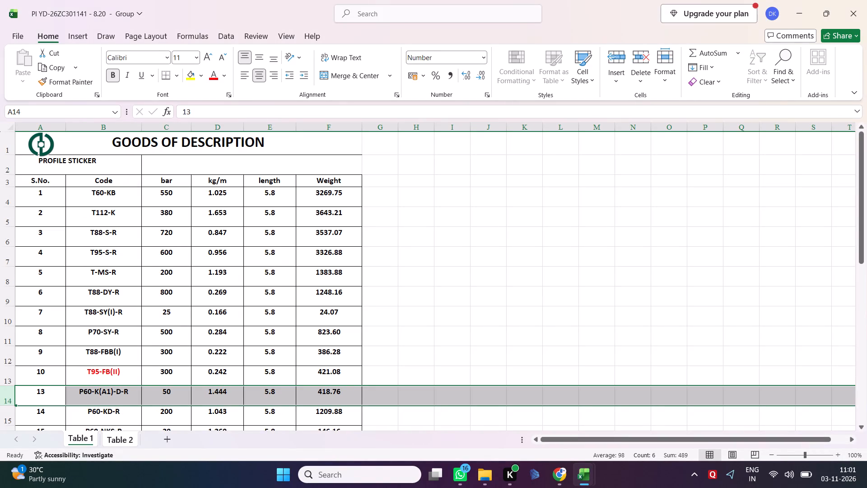
scroll(294, 344, "down", 2)
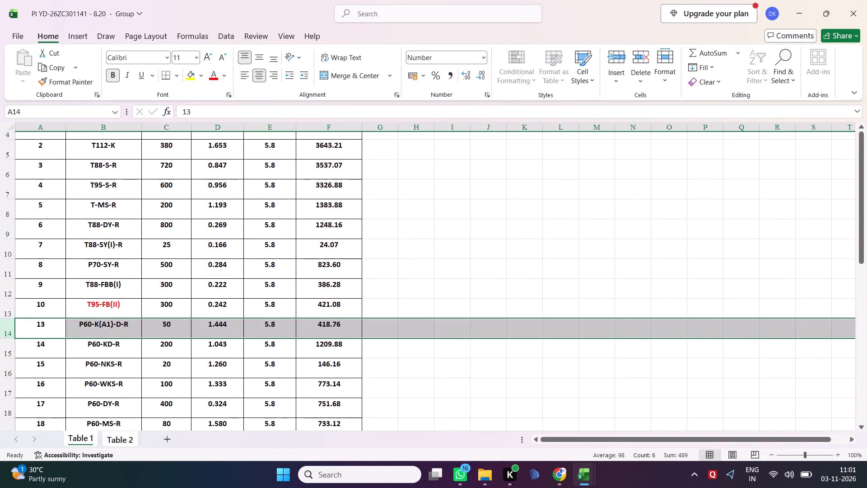
scroll(294, 344, "down", 1)
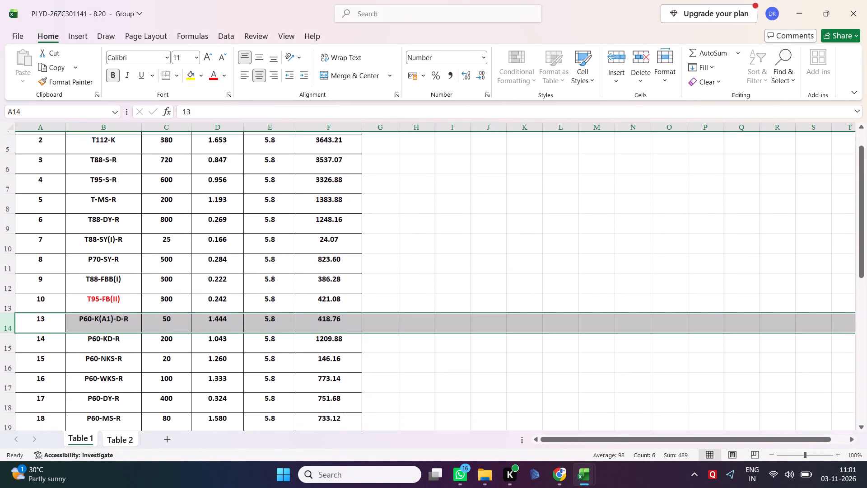
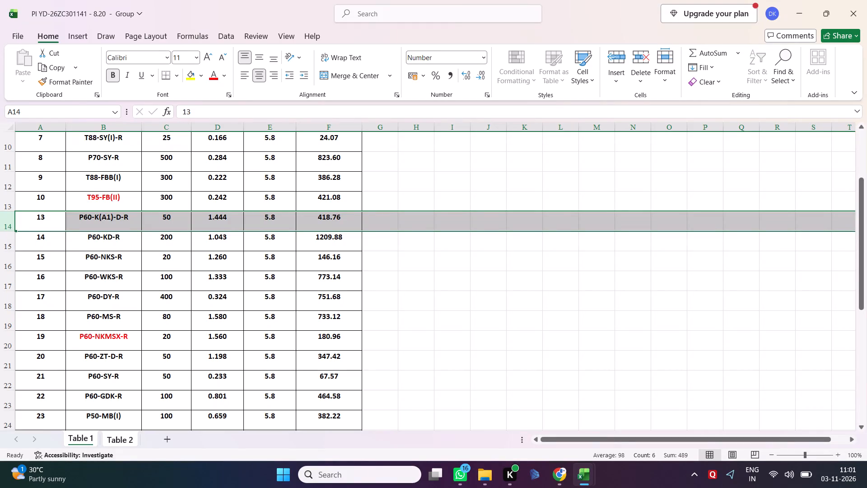
Delete the row of item 22, P60-GDK-R, from the item table.
right_click(11, 403)
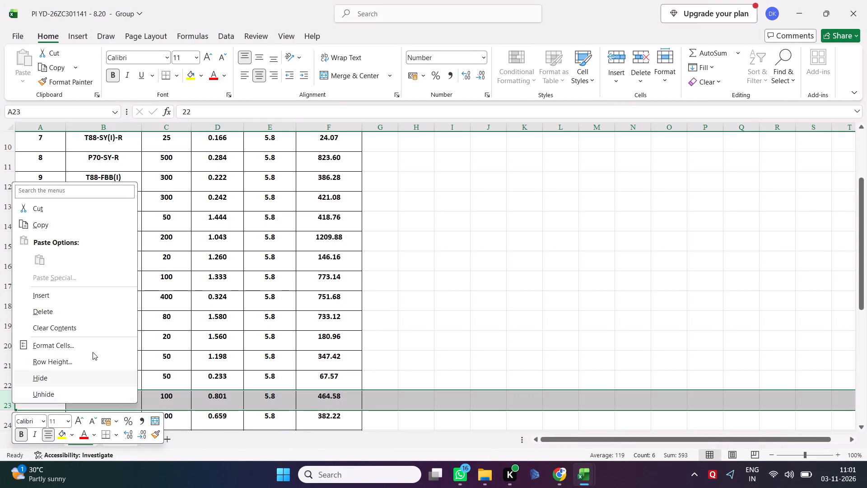
left_click(60, 308)
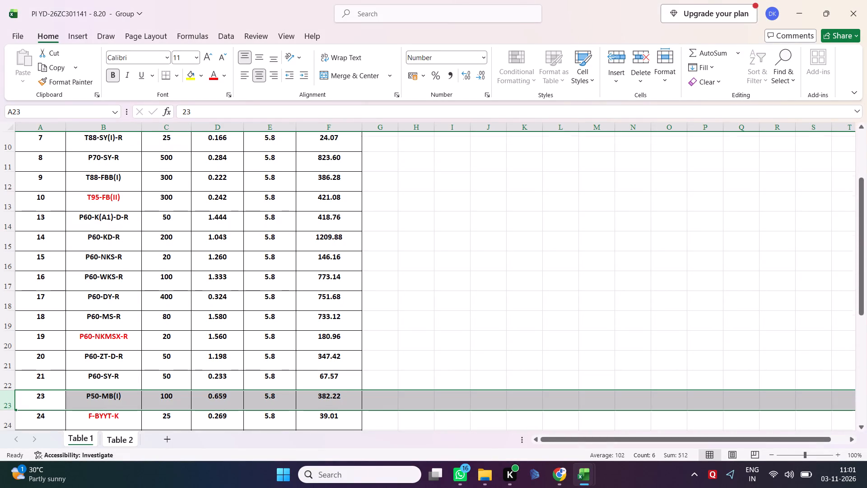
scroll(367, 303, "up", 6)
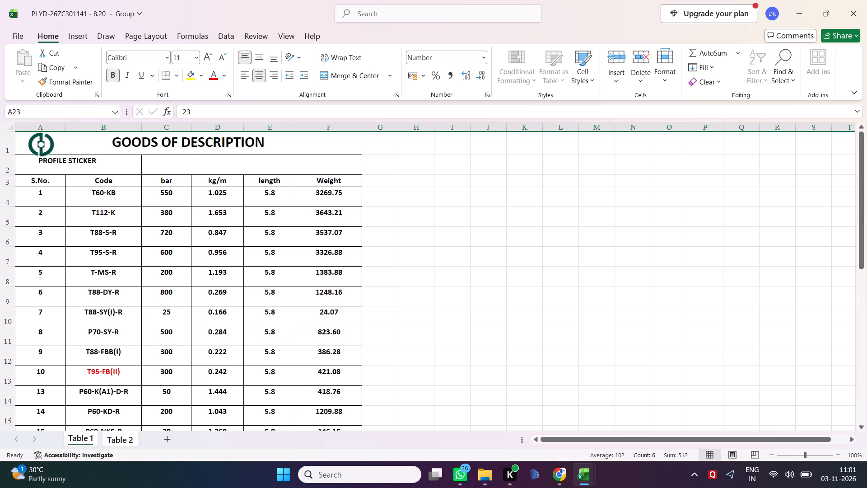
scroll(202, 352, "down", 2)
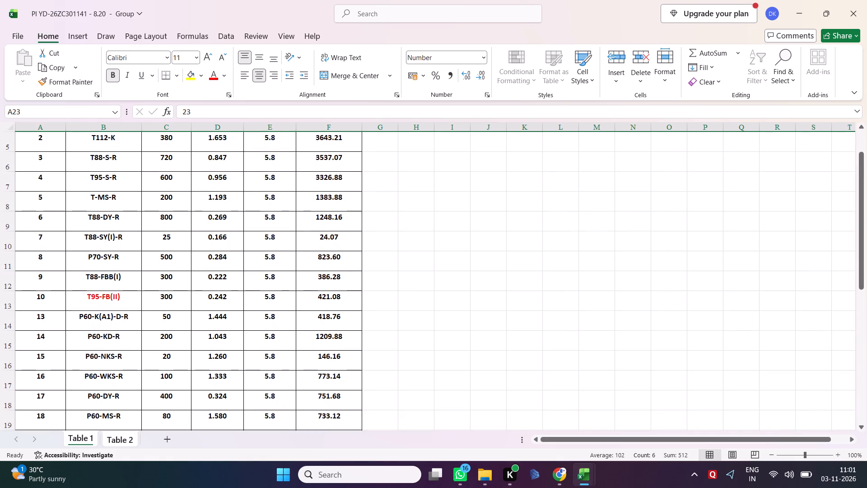
Review the item table in the Table 1 sheet from the first item down to the SUB TOTAL row.
scroll(202, 352, "up", 3)
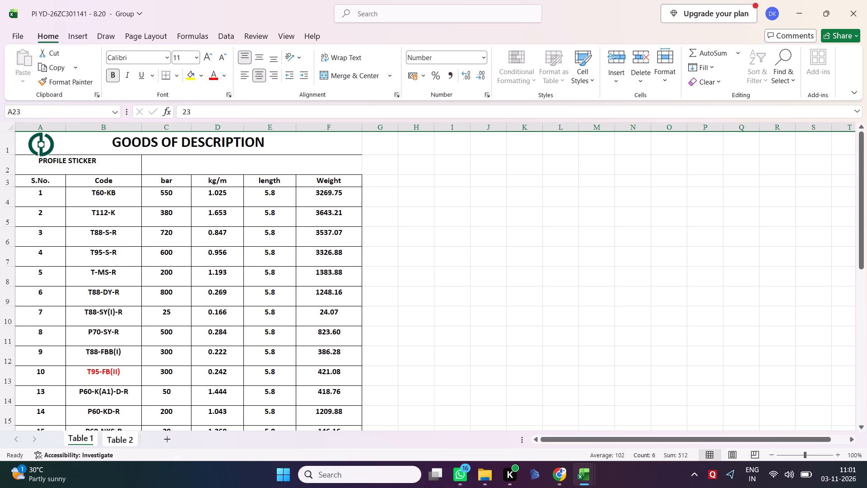
scroll(202, 352, "down", 2)
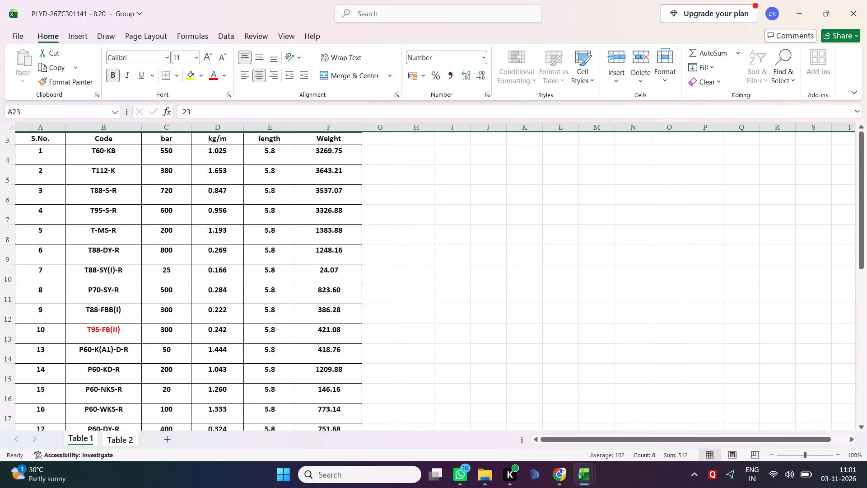
scroll(202, 352, "down", 4)
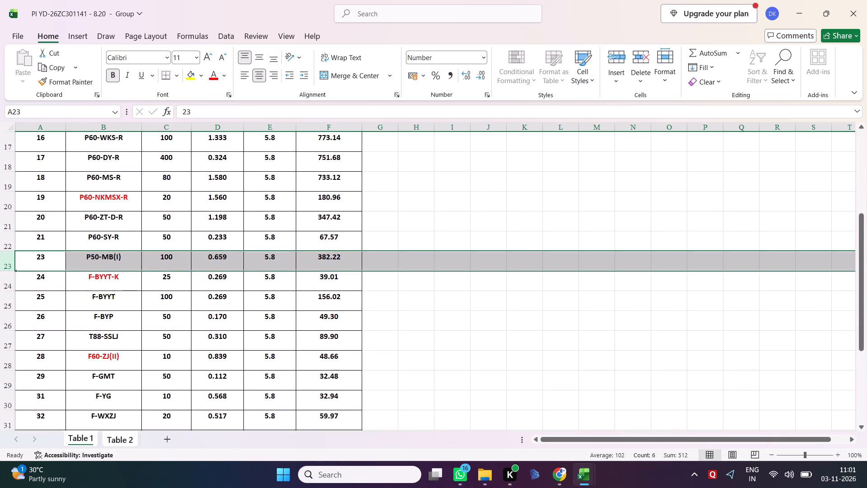
scroll(202, 352, "down", 2)
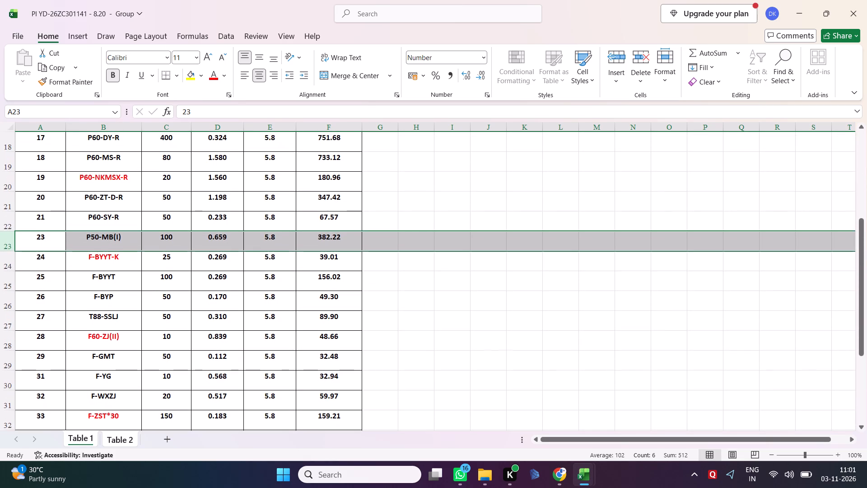
scroll(202, 352, "down", 2)
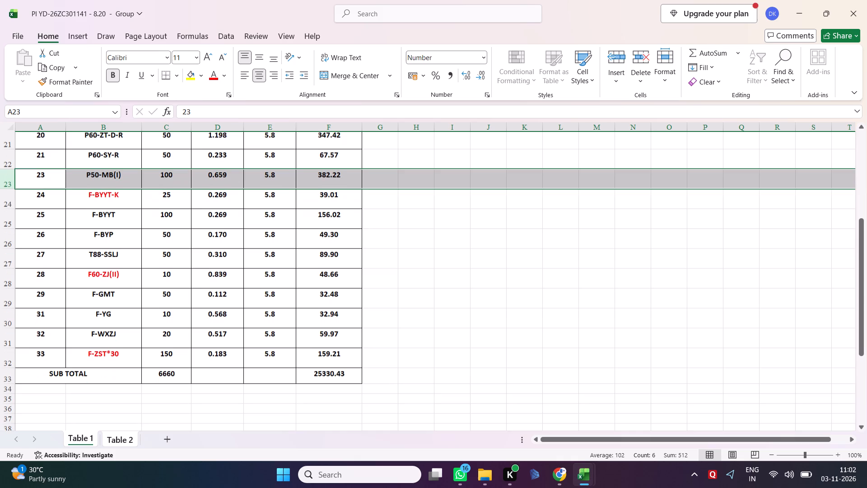
scroll(202, 352, "down", 4)
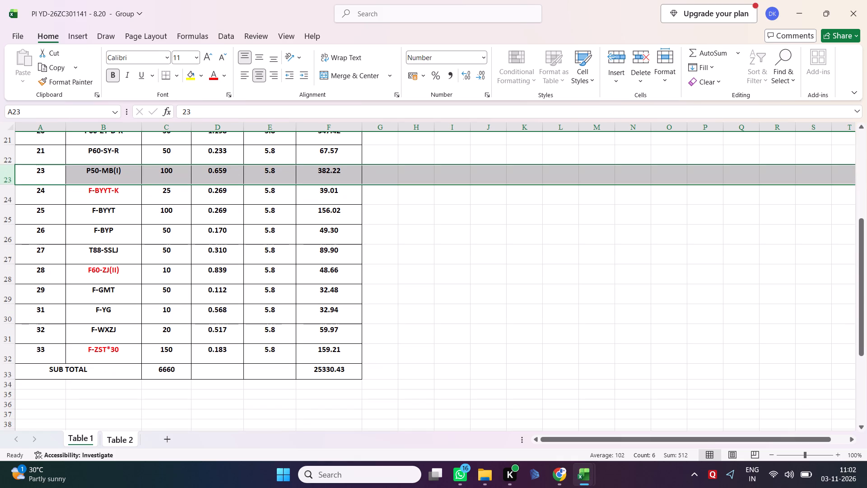
scroll(202, 352, "down", 1)
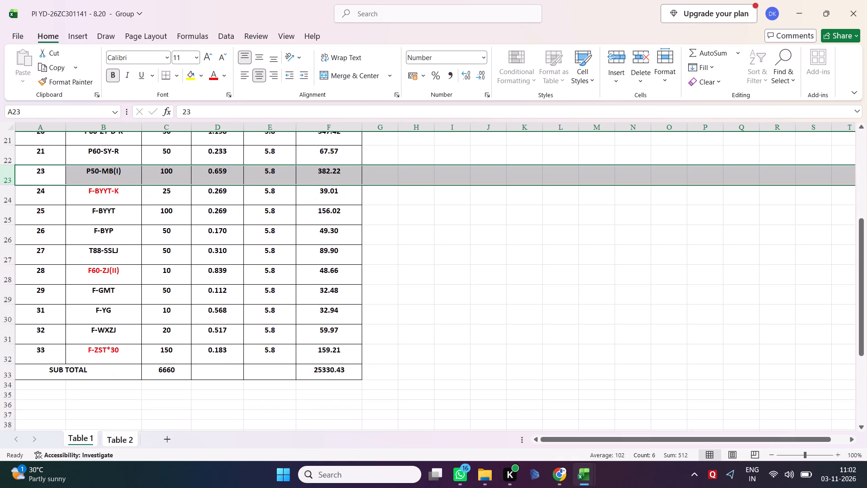
scroll(202, 352, "down", 1)
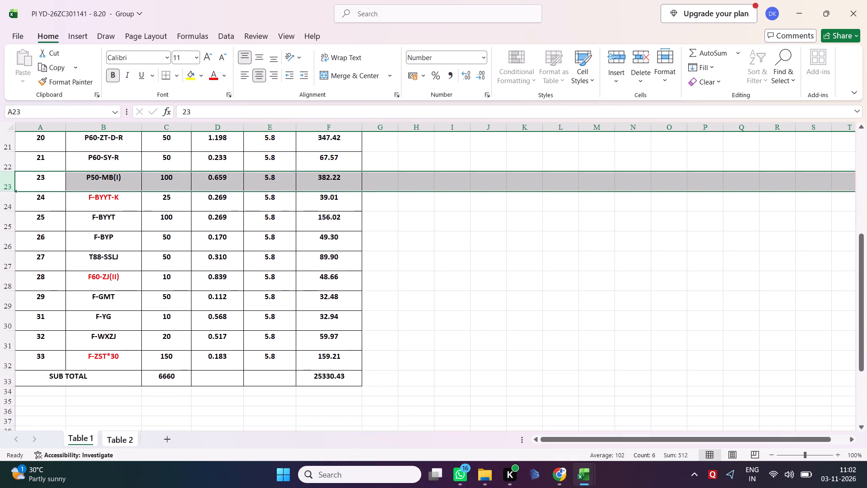
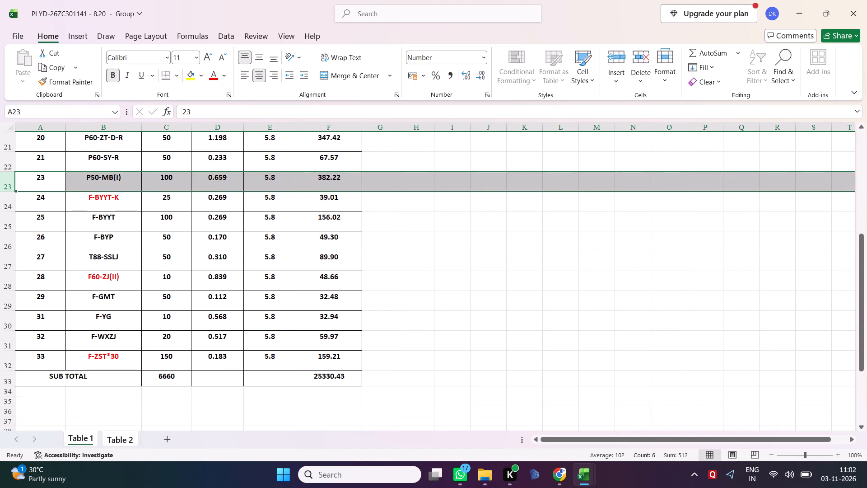
Replace the fixed Weight value in the SUB TOTAL row of the Table 1 sheet with a formula.
scroll(202, 352, "up", 8)
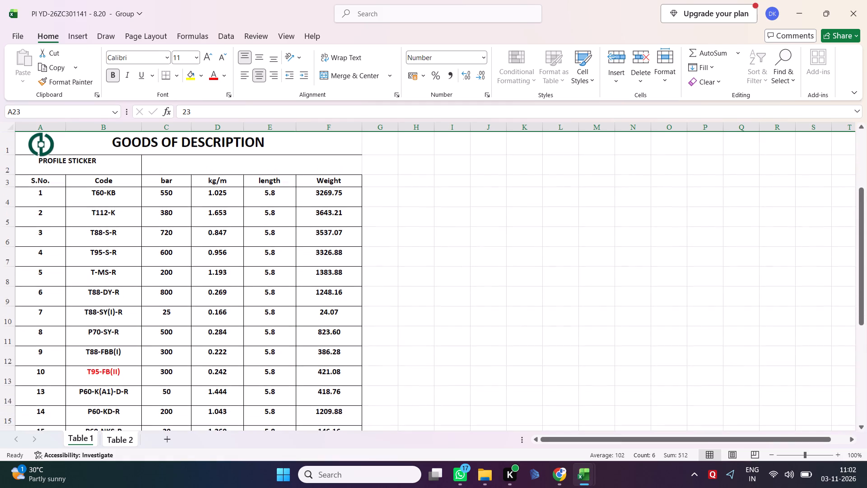
scroll(202, 352, "right", 1)
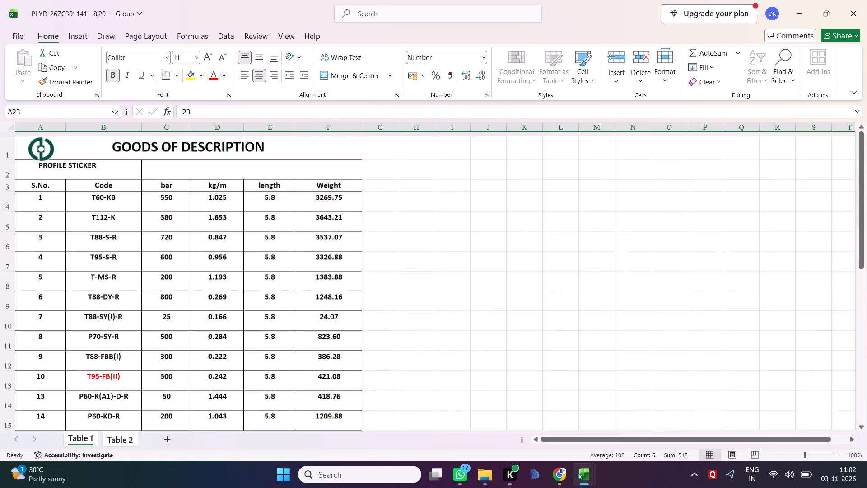
scroll(202, 352, "down", 4)
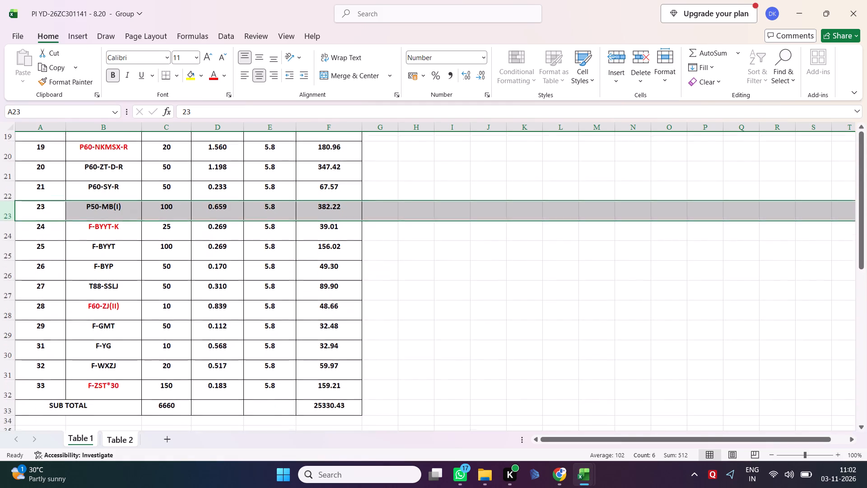
scroll(202, 352, "down", 3)
left_click(319, 319)
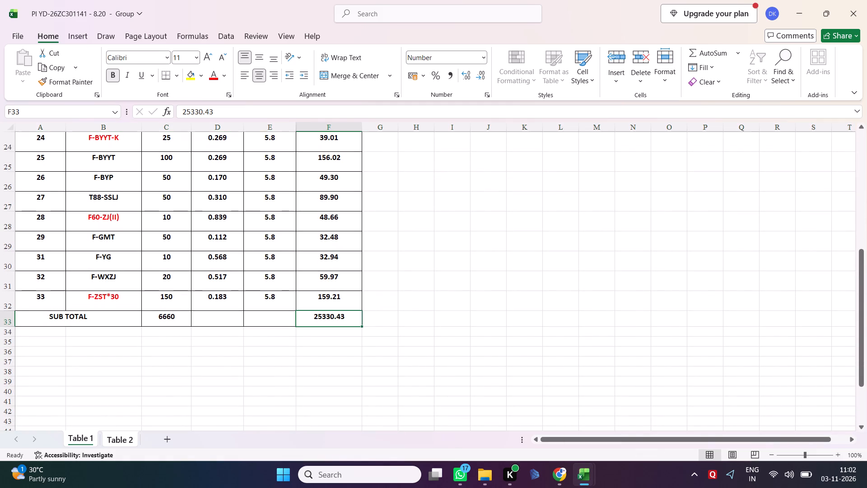
key("BackSpace")
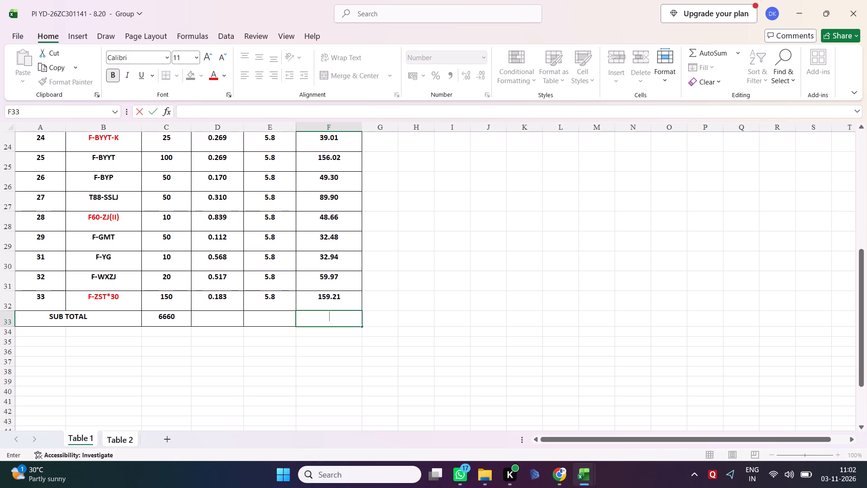
key("equal")
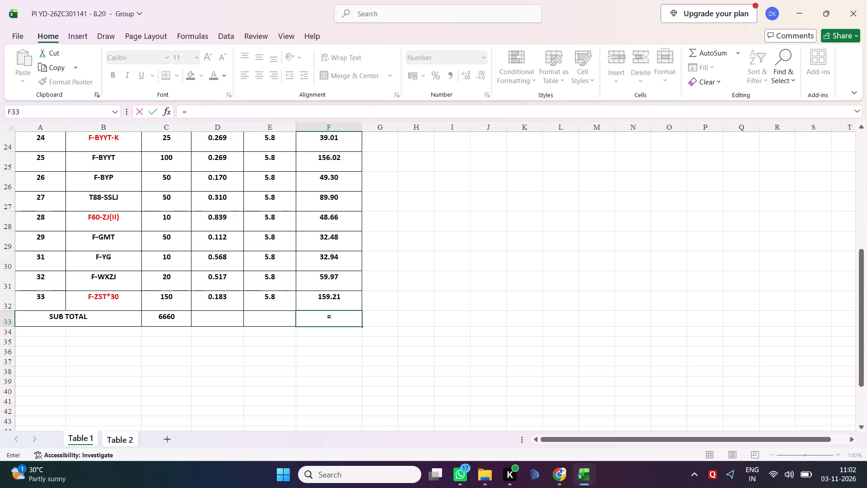
Start the SUB TOTAL weight formula in F33 by adding the weights of items 1 to 3, cells F4, F5 and F6.
scroll(319, 319, "up", 4)
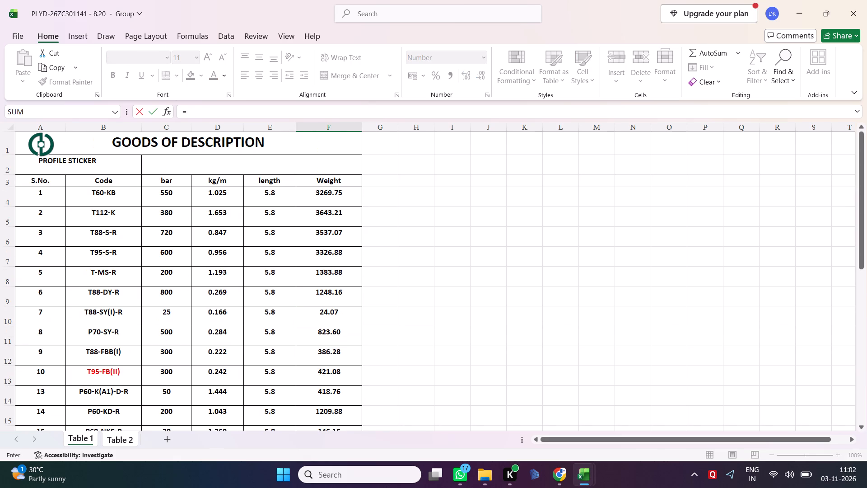
left_click(317, 192)
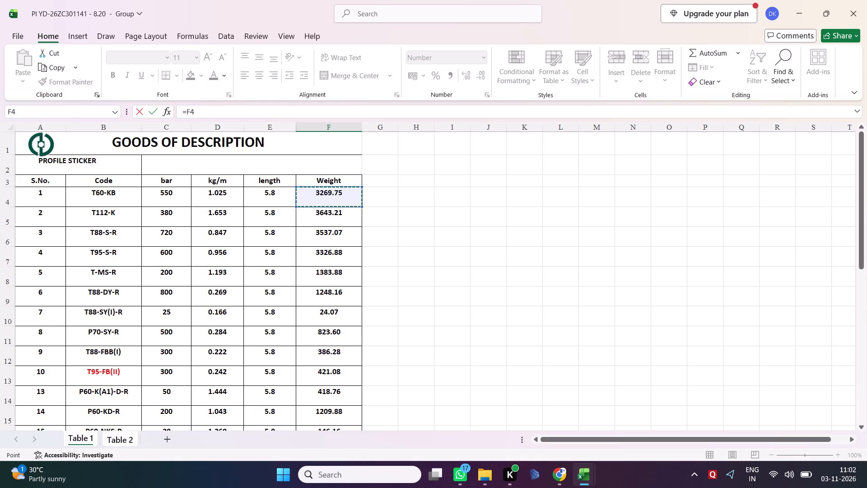
key("plus")
key("Down")
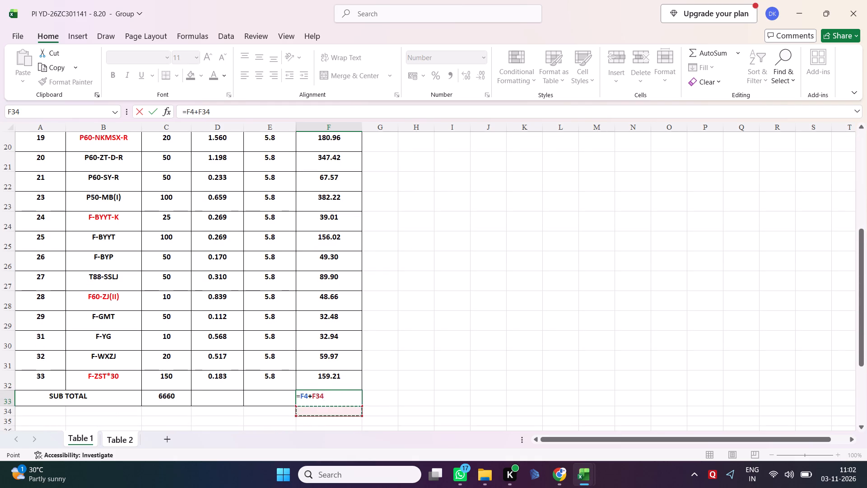
scroll(318, 211, "up", 5)
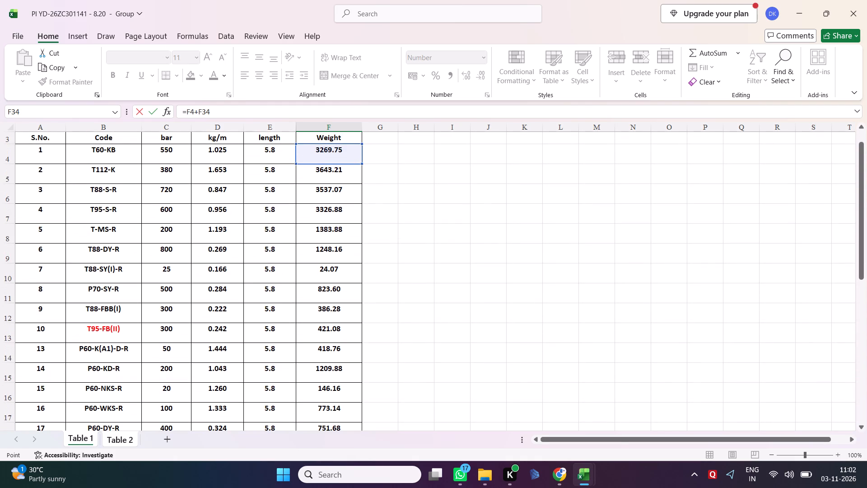
left_click(340, 177)
key("plus")
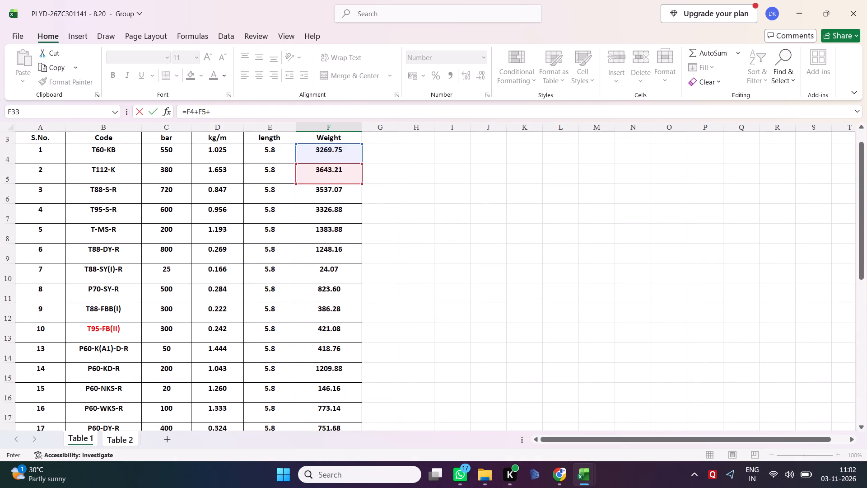
left_click(337, 192)
key("plus")
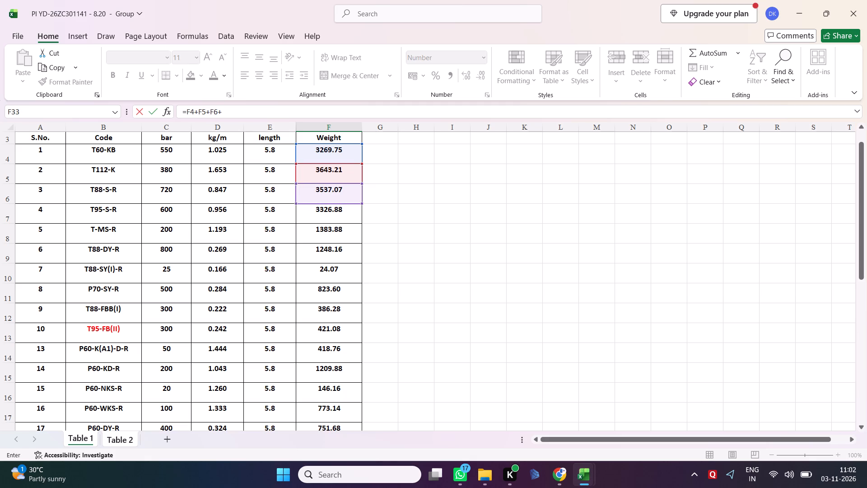
key("plus")
key("plus")
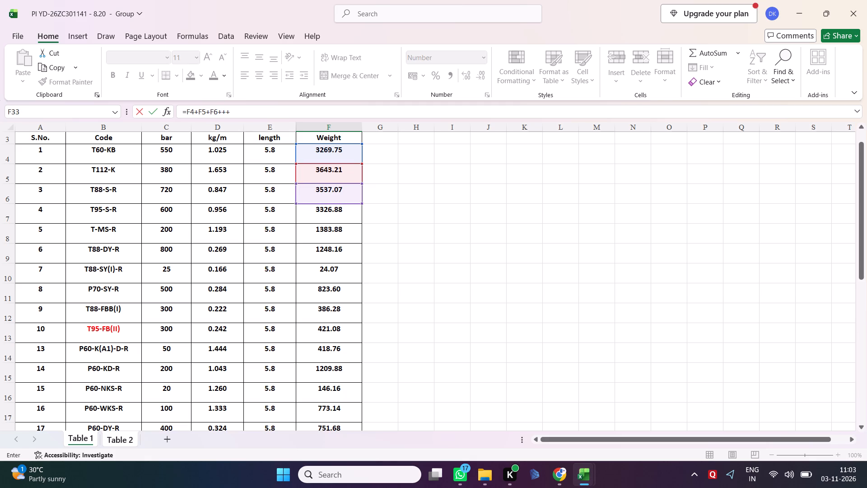
Extend the SUB TOTAL weight formula with the weights of items 4 to 7: F7, F8, F9 twice, and F10.
left_click(327, 213)
key("plus")
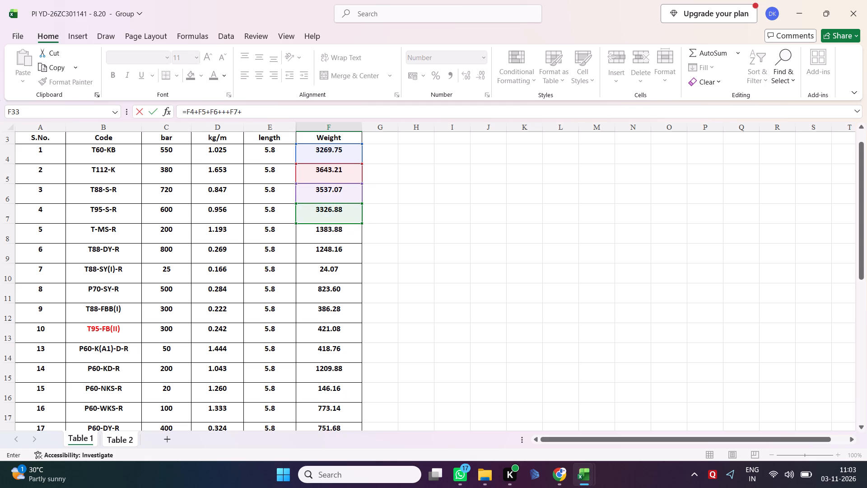
left_click(323, 230)
key("plus")
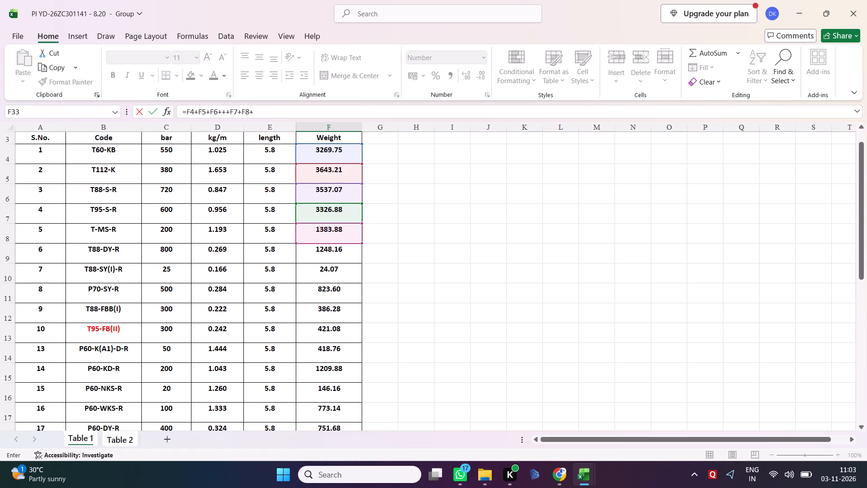
left_click(322, 253)
key("plus")
key("plus")
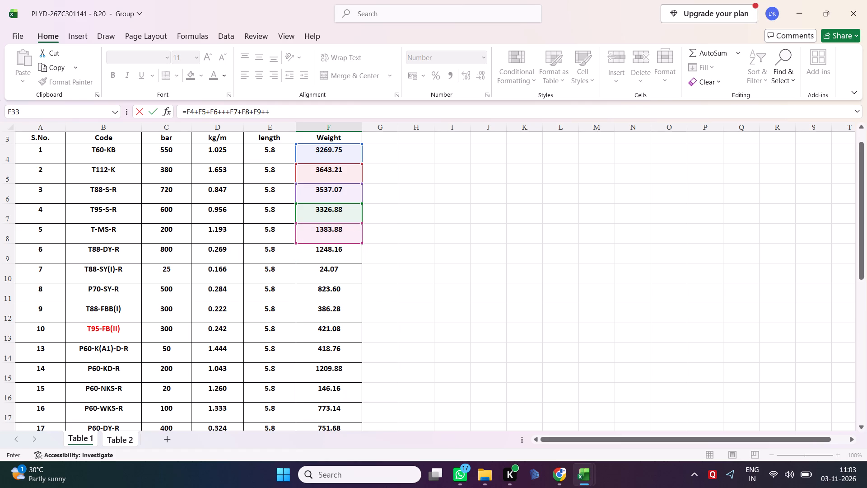
key("BackSpace")
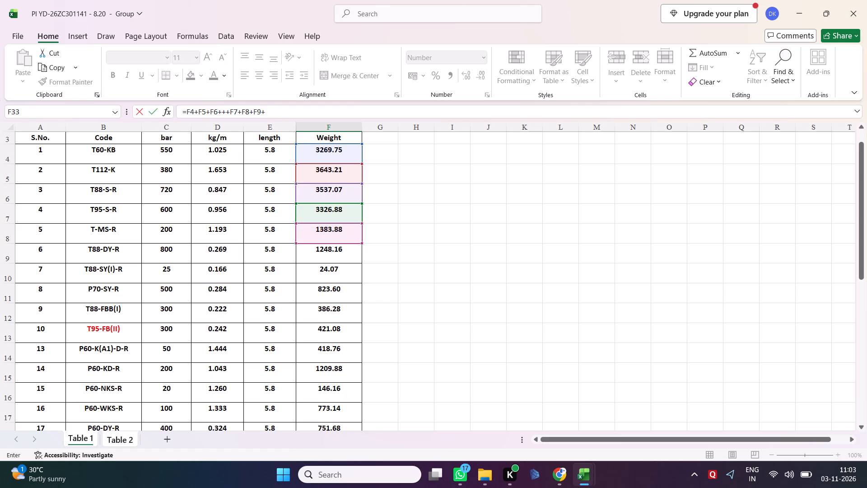
left_click(326, 258)
key("plus")
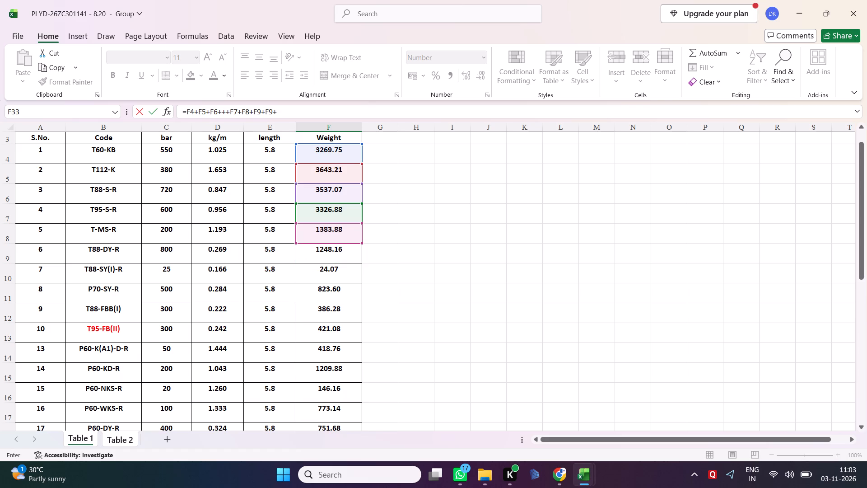
left_click(330, 278)
key("plus")
Extend the SUB TOTAL weight formula with the weights of items 8 and 9: F11 three times, and F12.
scroll(330, 287, "down", 1)
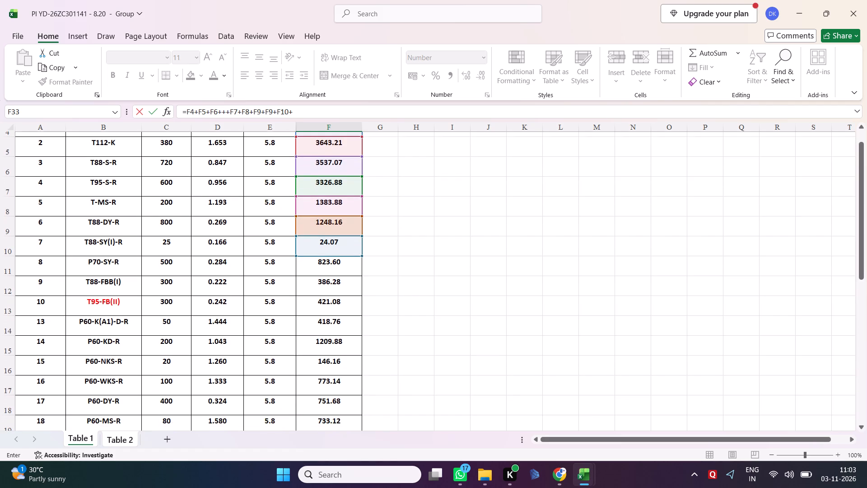
scroll(330, 287, "down", 1)
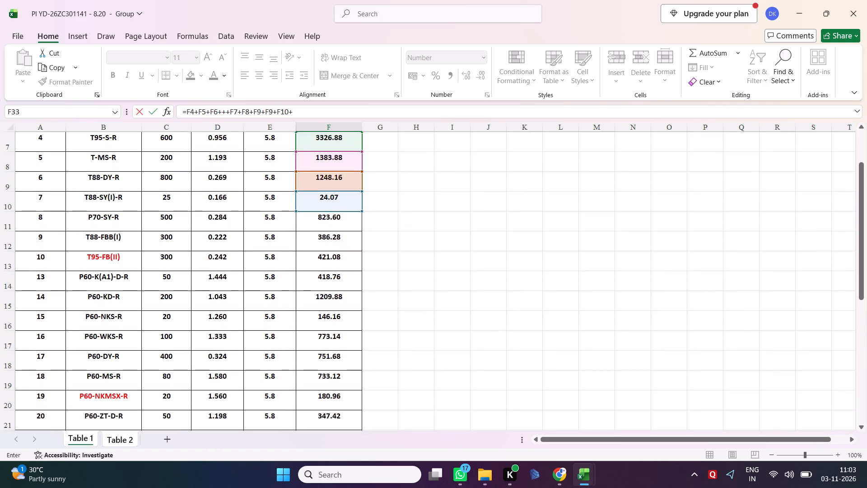
left_click(324, 221)
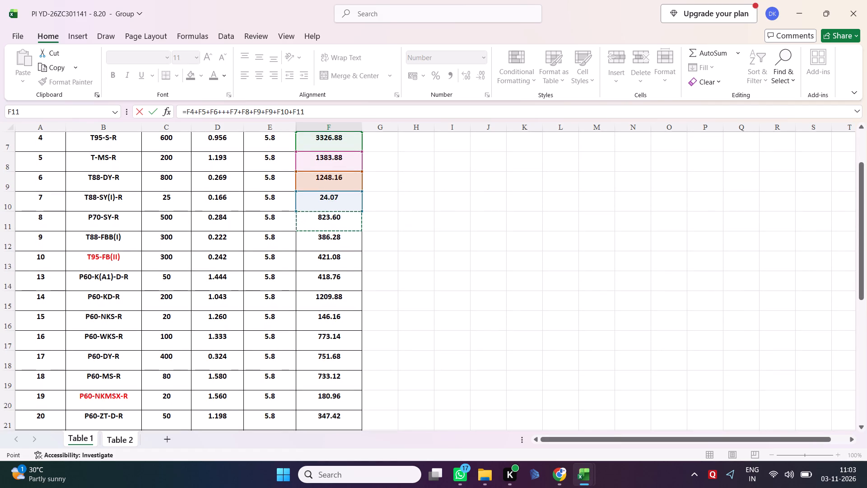
key("plus")
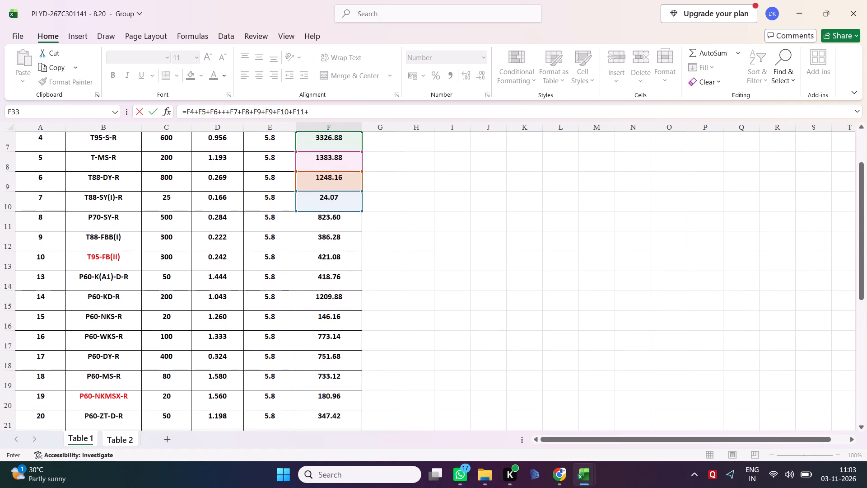
left_click(321, 230)
left_click(321, 228)
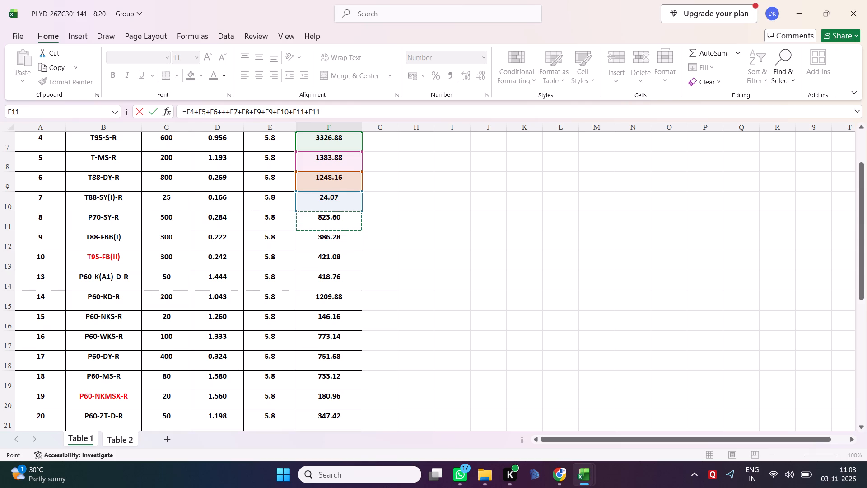
key("plus")
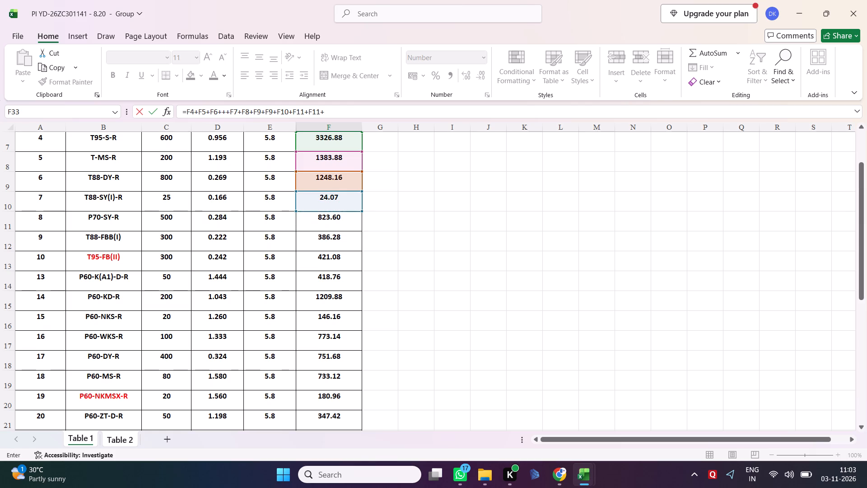
left_click(330, 228)
key("plus")
left_click(324, 243)
key("plus")
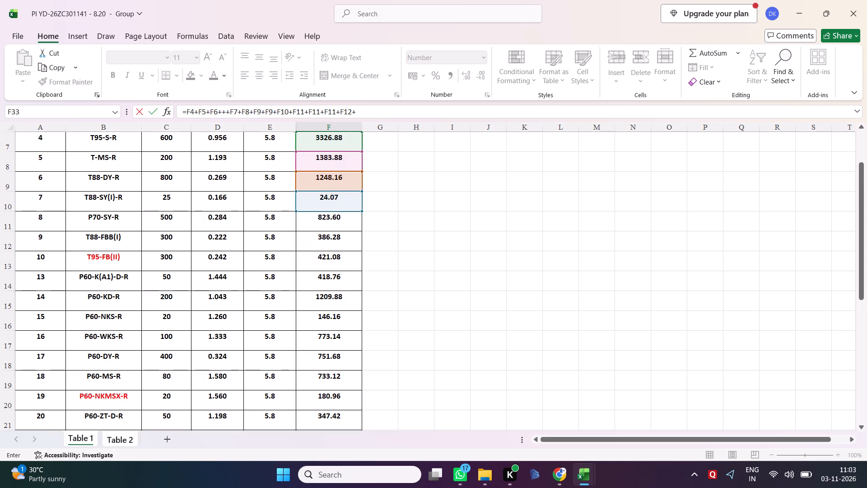
Extend the SUB TOTAL weight formula with the weights of items 10, 13, 14 and 15, cells F13 to F16.
scroll(324, 253, "down", 2)
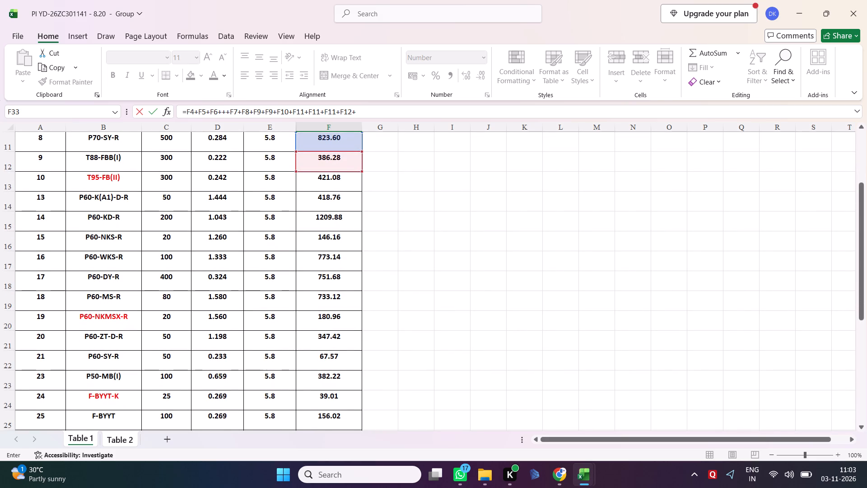
left_click(325, 183)
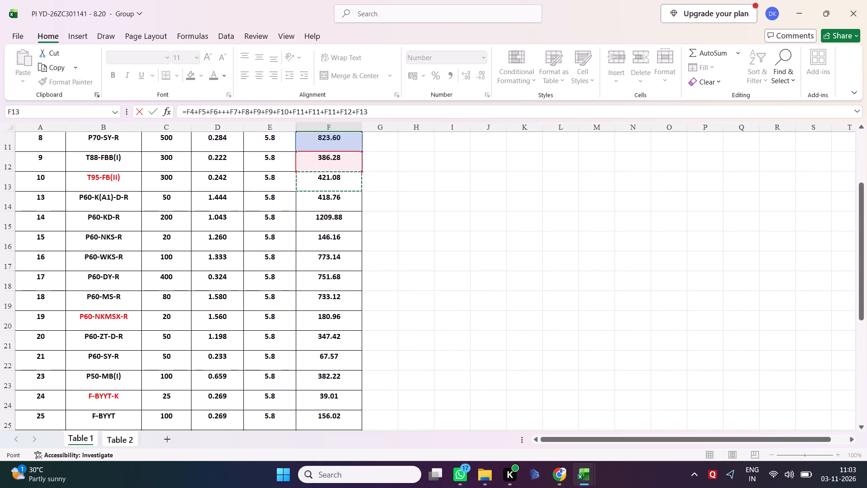
key("plus")
left_click(332, 199)
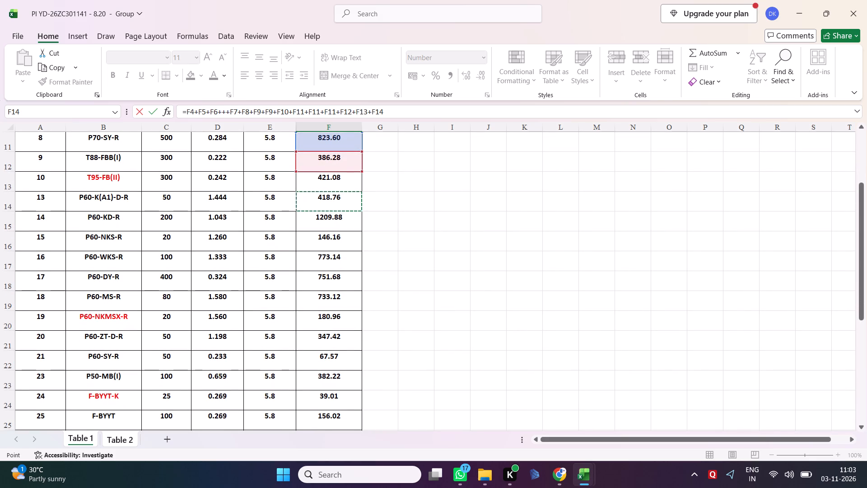
key("plus")
left_click(333, 222)
key("plus")
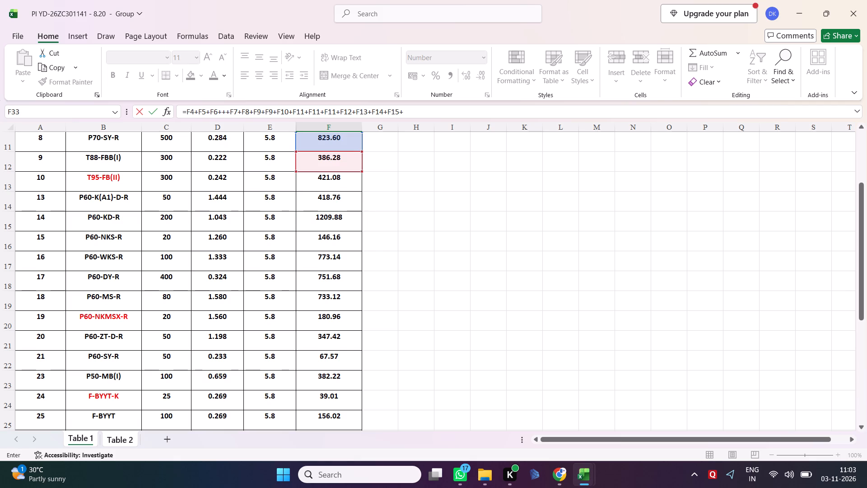
left_click(326, 247)
key("plus")
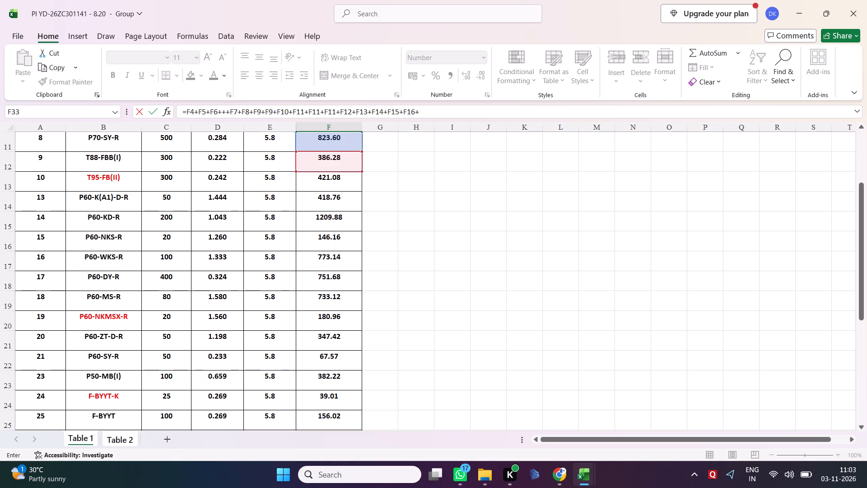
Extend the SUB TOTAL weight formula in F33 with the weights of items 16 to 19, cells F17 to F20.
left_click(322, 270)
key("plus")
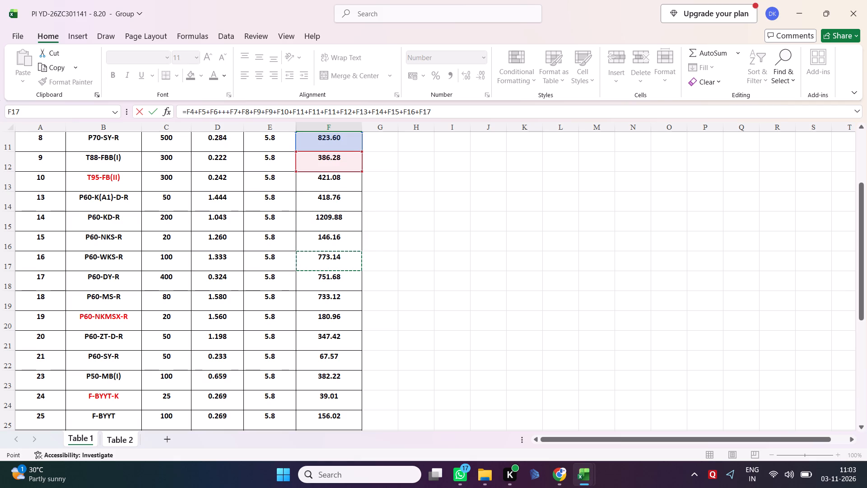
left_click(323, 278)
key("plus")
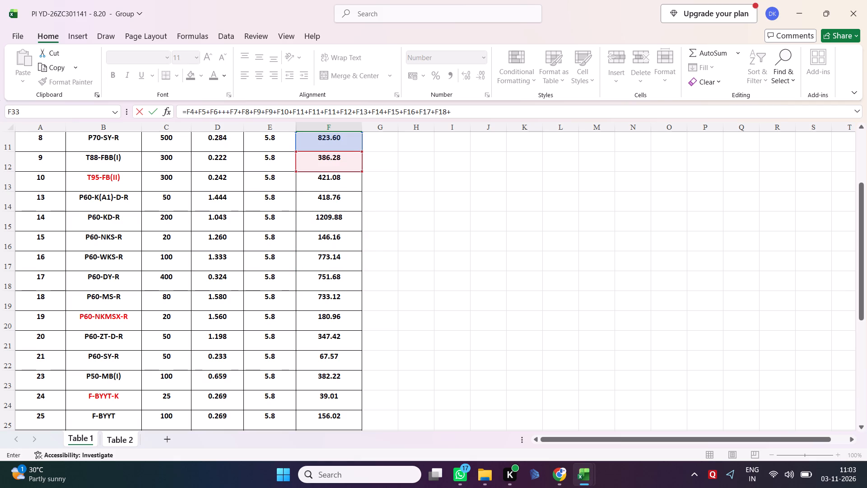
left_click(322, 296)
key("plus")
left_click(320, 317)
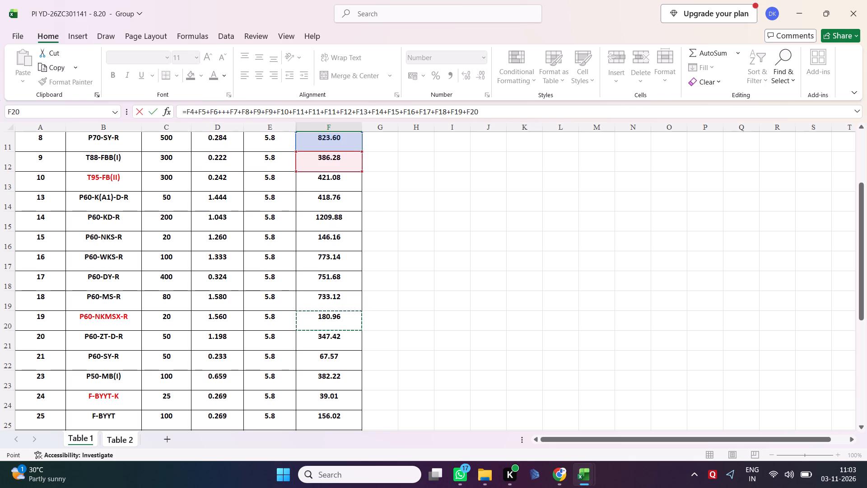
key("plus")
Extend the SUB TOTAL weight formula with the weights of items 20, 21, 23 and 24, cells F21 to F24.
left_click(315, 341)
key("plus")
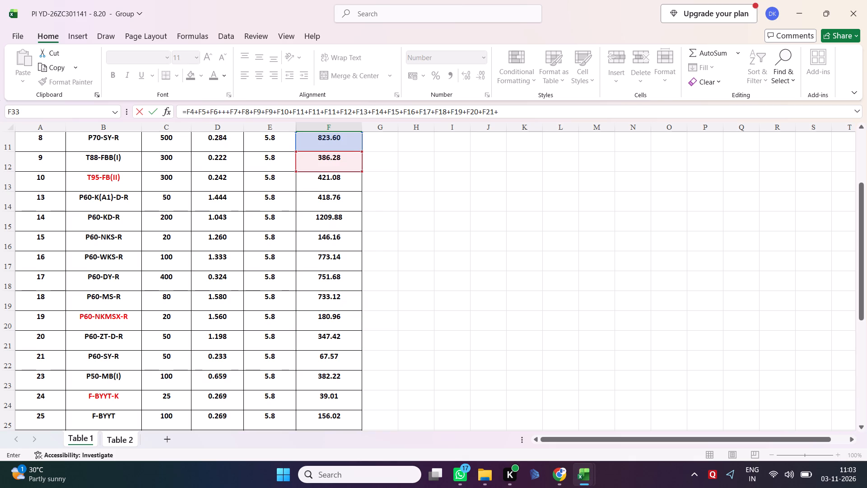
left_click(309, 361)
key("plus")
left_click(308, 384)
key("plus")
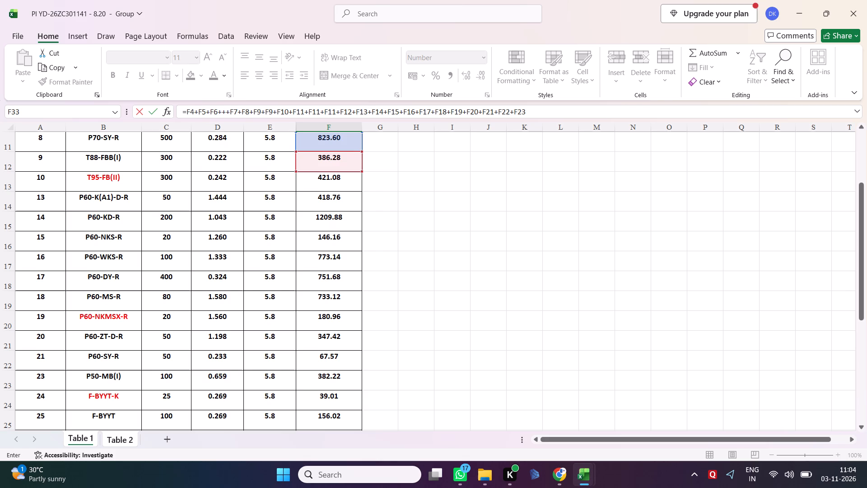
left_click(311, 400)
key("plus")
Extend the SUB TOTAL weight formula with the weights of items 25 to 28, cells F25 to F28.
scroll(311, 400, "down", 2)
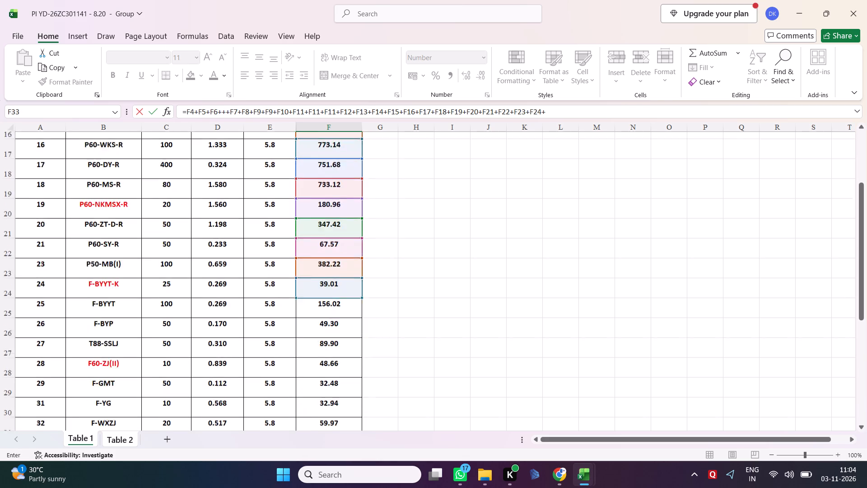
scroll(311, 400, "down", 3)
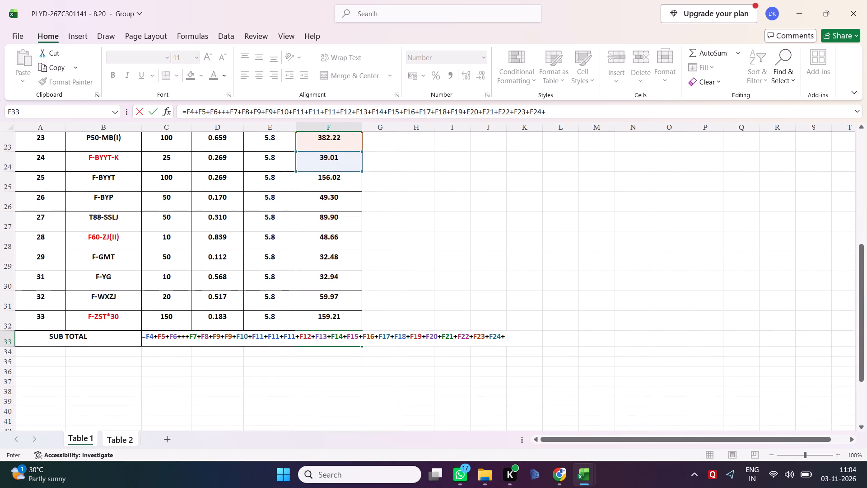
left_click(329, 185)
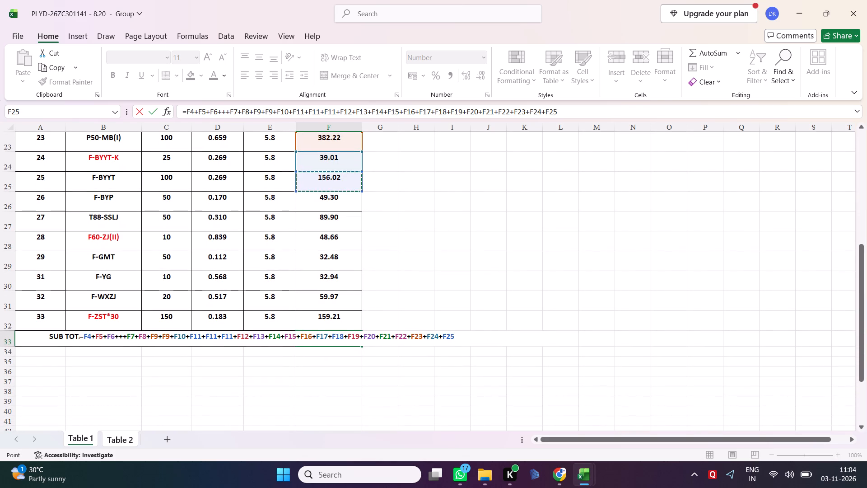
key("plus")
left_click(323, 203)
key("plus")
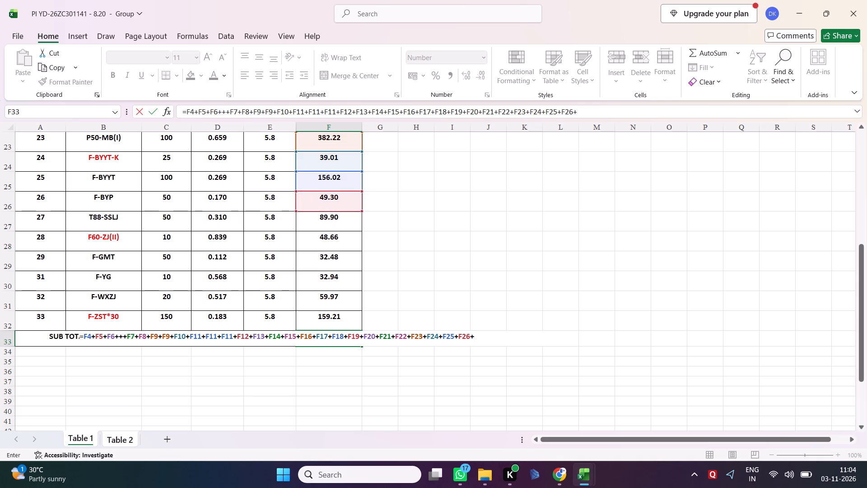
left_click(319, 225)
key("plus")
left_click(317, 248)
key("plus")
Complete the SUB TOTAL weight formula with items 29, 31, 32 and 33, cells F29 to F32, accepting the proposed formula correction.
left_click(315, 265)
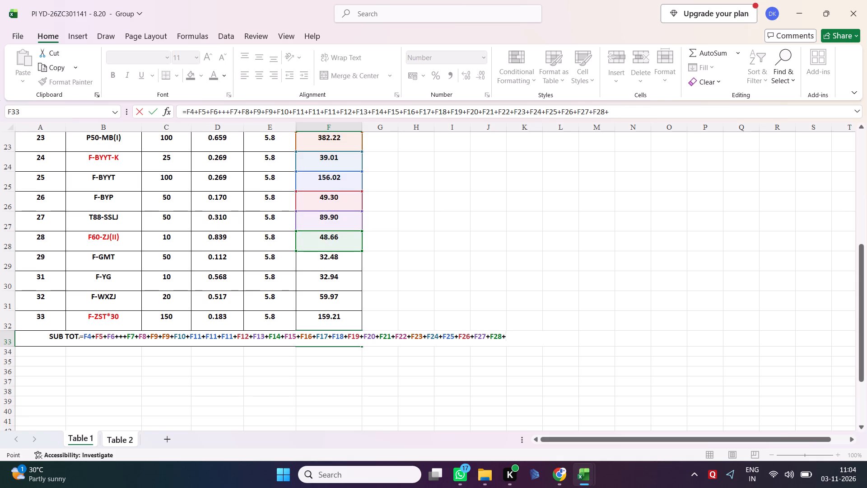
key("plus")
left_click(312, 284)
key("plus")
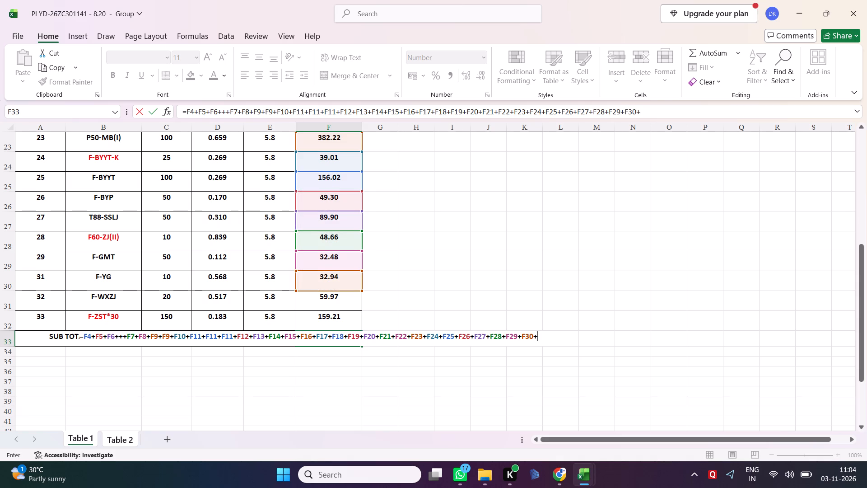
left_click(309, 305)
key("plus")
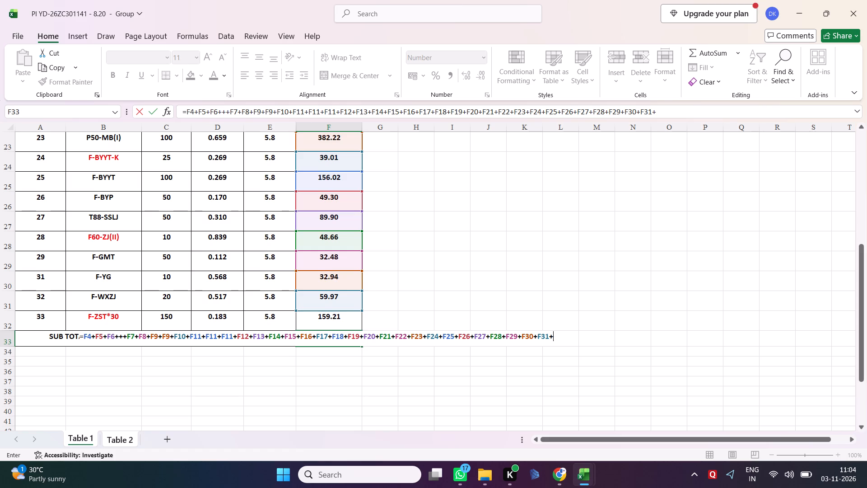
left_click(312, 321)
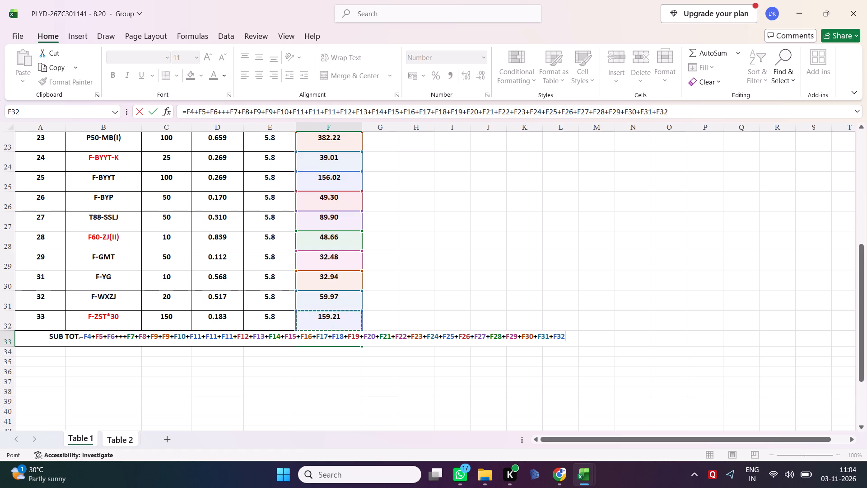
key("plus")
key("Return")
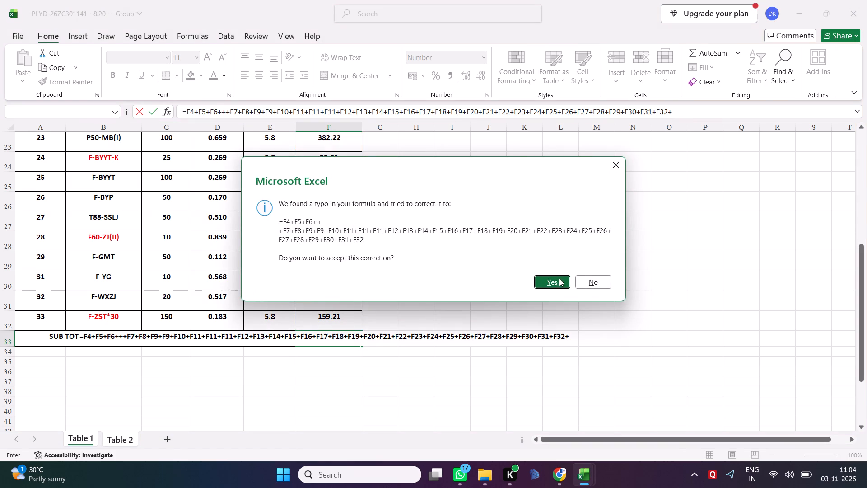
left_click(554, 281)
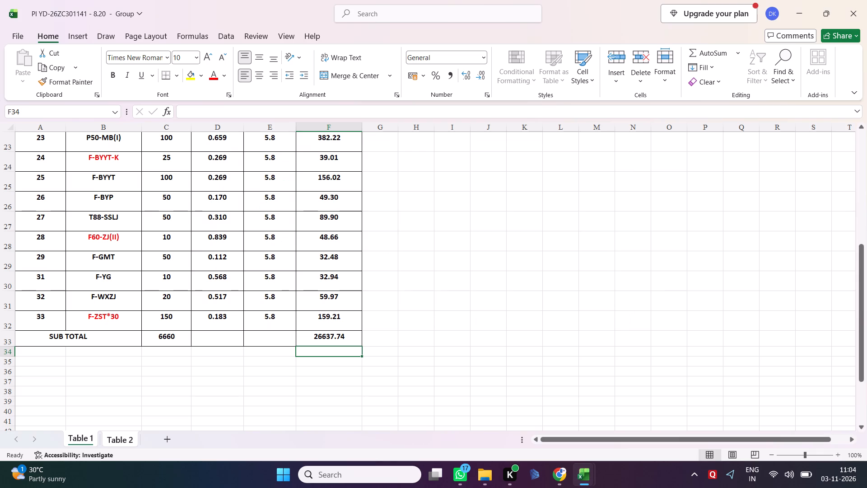
Review the SUB TOTAL formula in F33 against the item rows of the YD-26ZC301141 table.
left_click(356, 342)
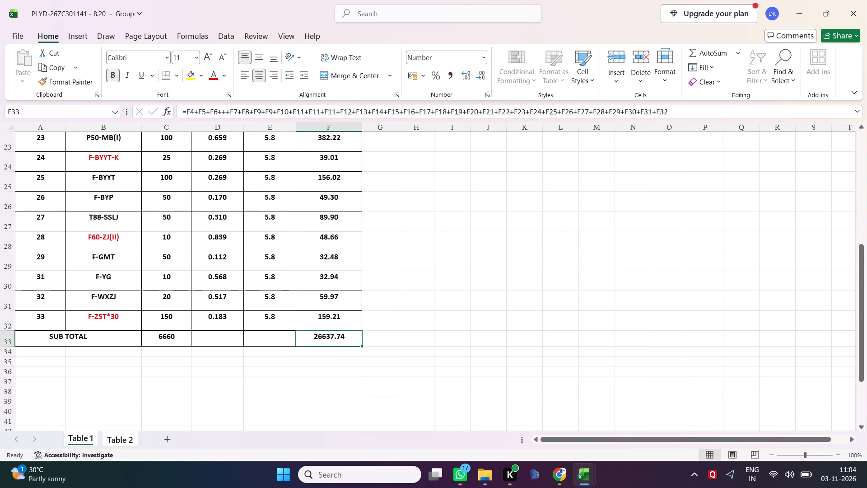
scroll(356, 342, "up", 1)
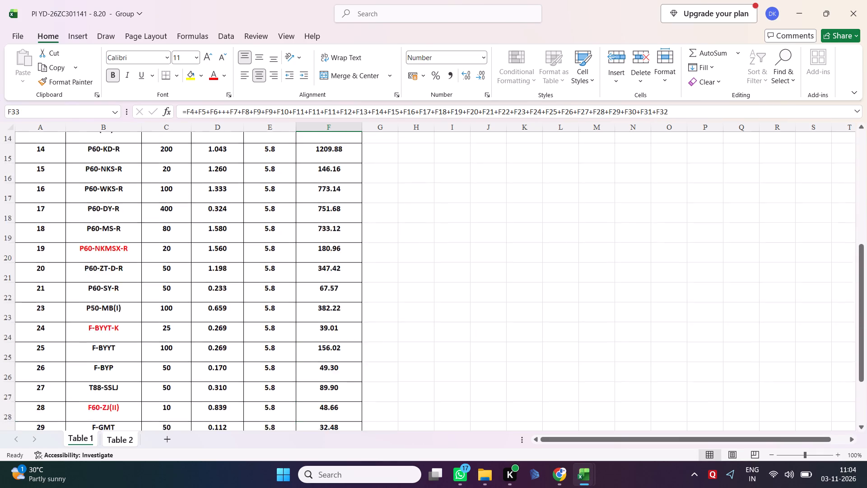
scroll(356, 342, "up", 3)
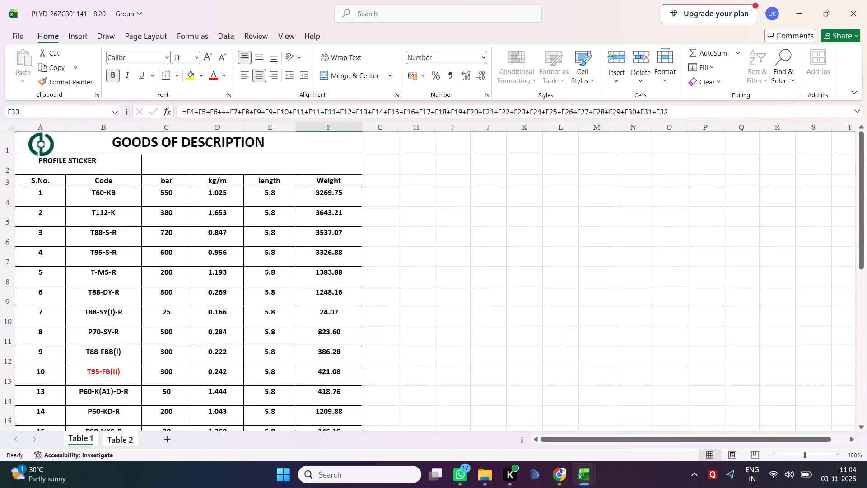
scroll(356, 342, "down", 7)
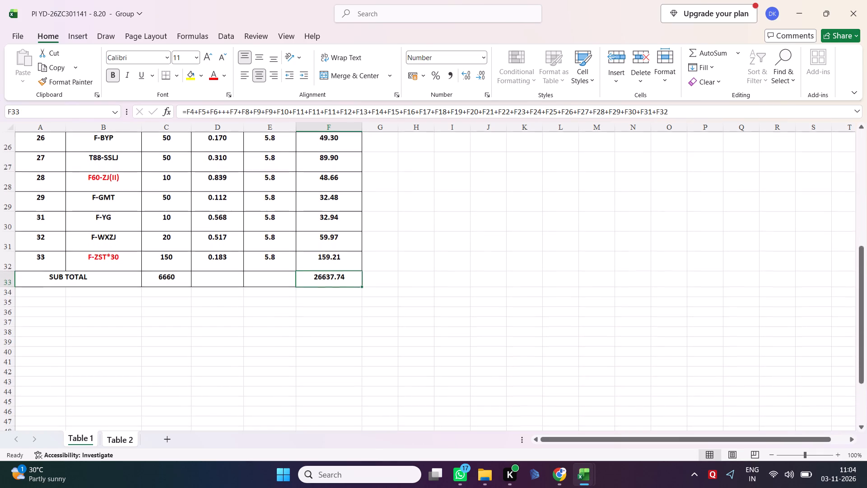
scroll(356, 342, "up", 6)
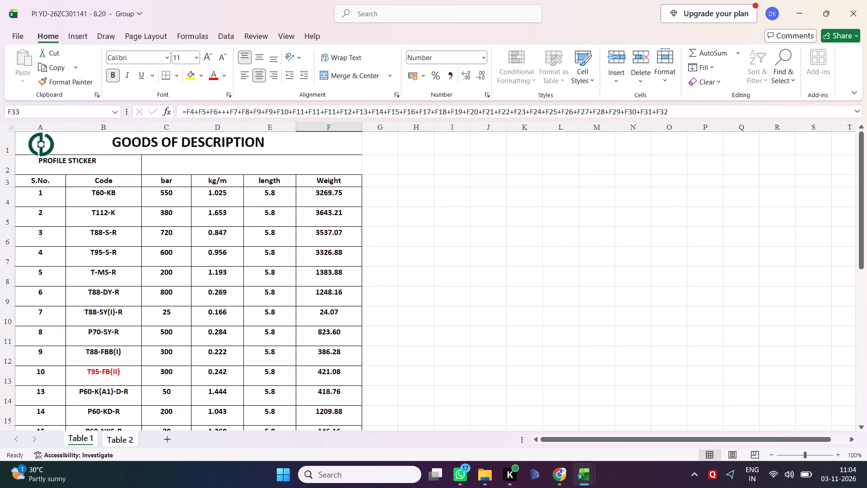
Switch to the YD-26ZC301142 workbook and delete the entire Weight column F from Table 1.
key("alt+Tab")
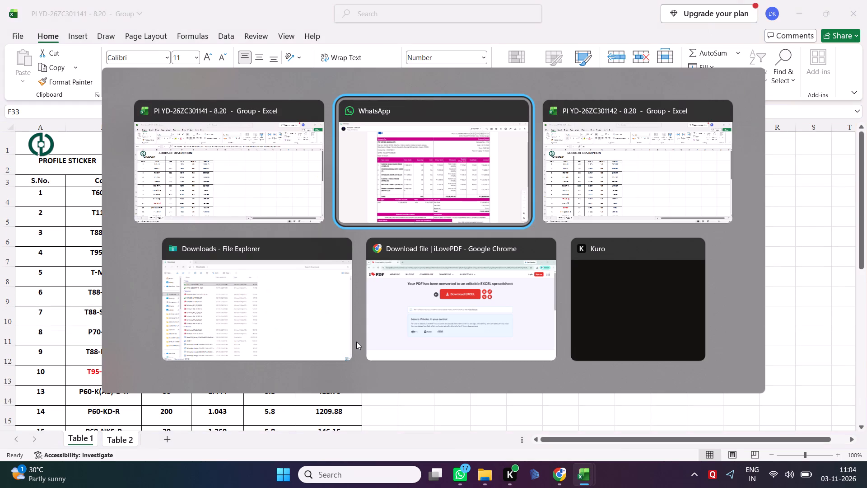
key("alt+Tab")
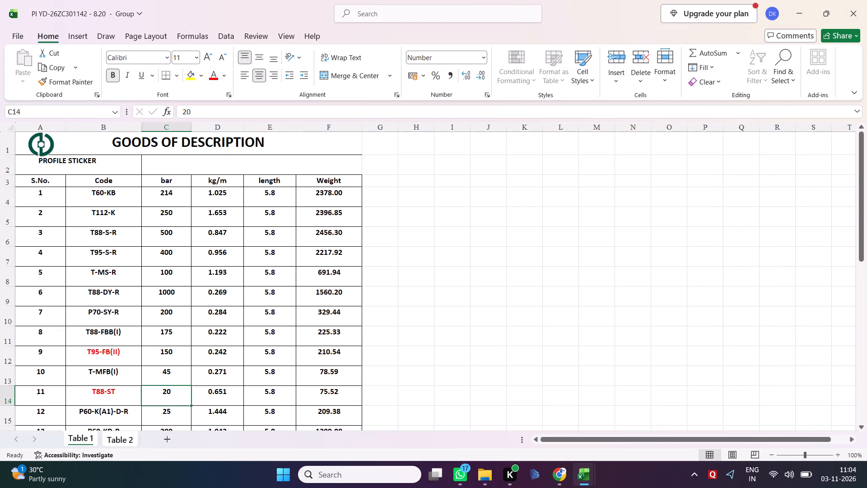
scroll(356, 342, "up", 1)
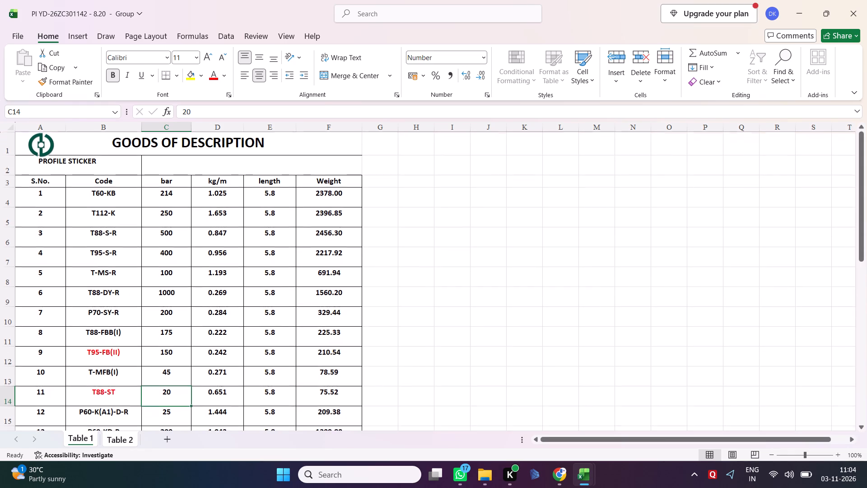
left_click(323, 129)
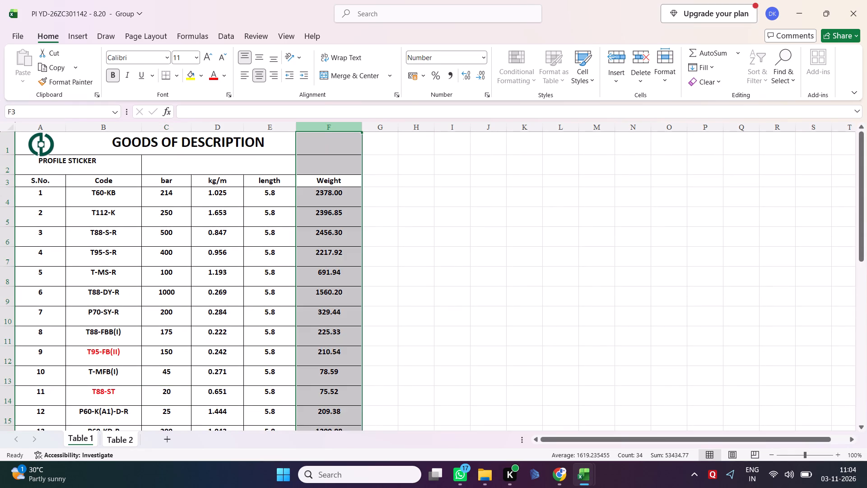
right_click(323, 129)
left_click(351, 257)
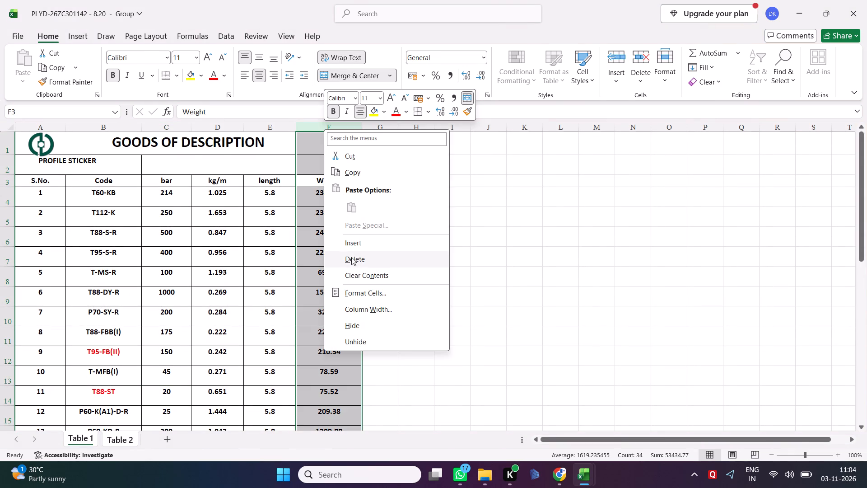
Return to the YD-26ZC301141 workbook and delete the entire Weight column F from Table 1.
key("alt+Tab")
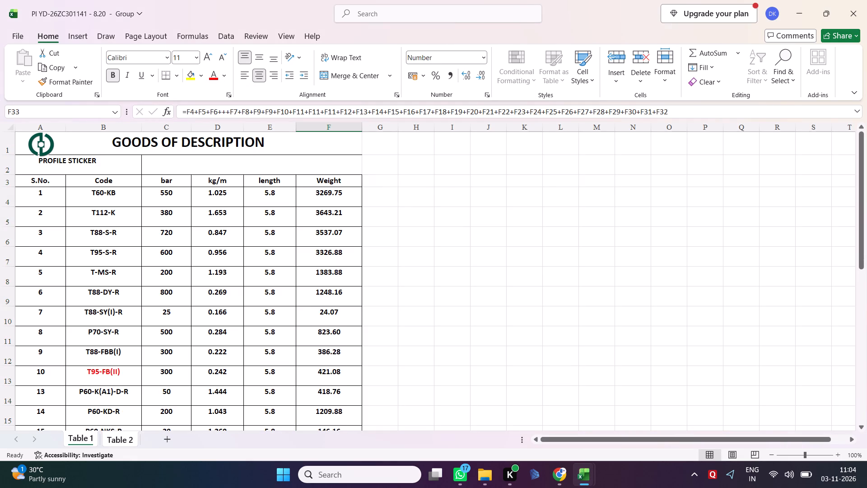
left_click(335, 128)
right_click(335, 128)
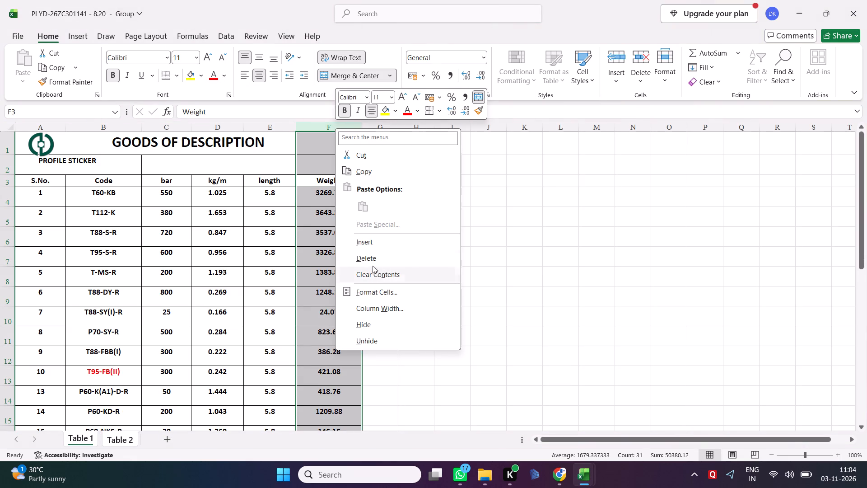
left_click(373, 254)
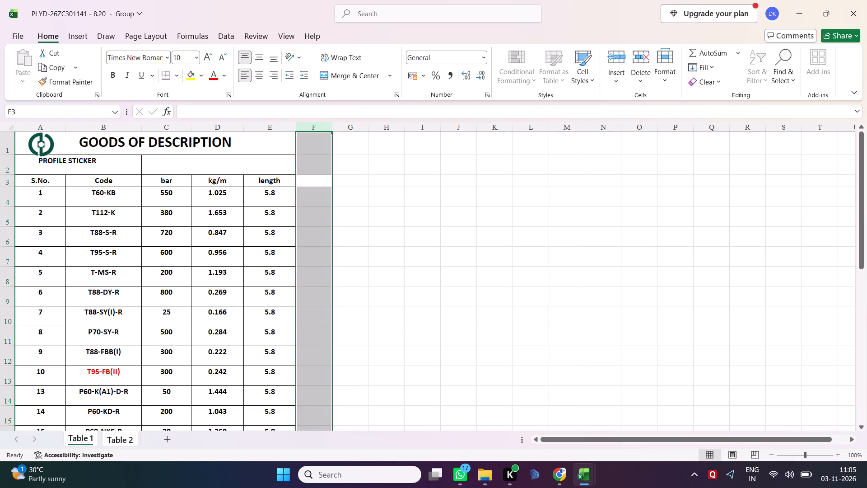
Look through the YD-26ZC301141 item table to check its rows and remaining columns.
scroll(373, 254, "up", 1)
scroll(373, 254, "down", 5)
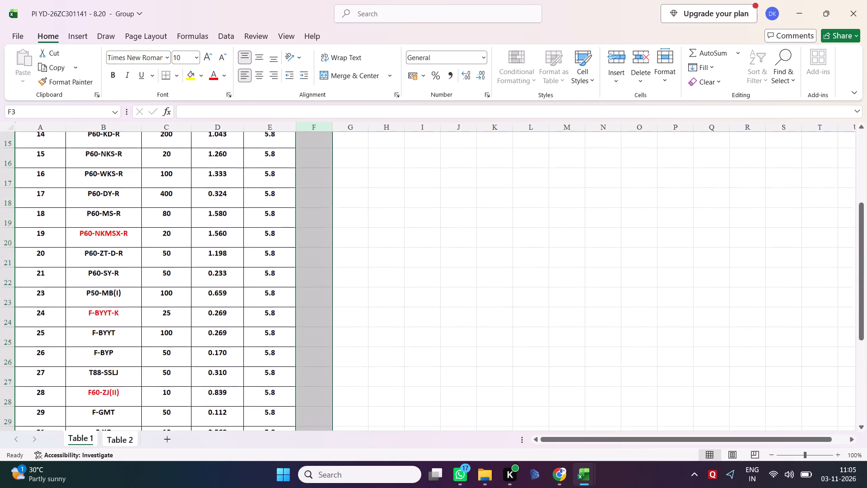
scroll(373, 254, "down", 2)
scroll(373, 254, "up", 7)
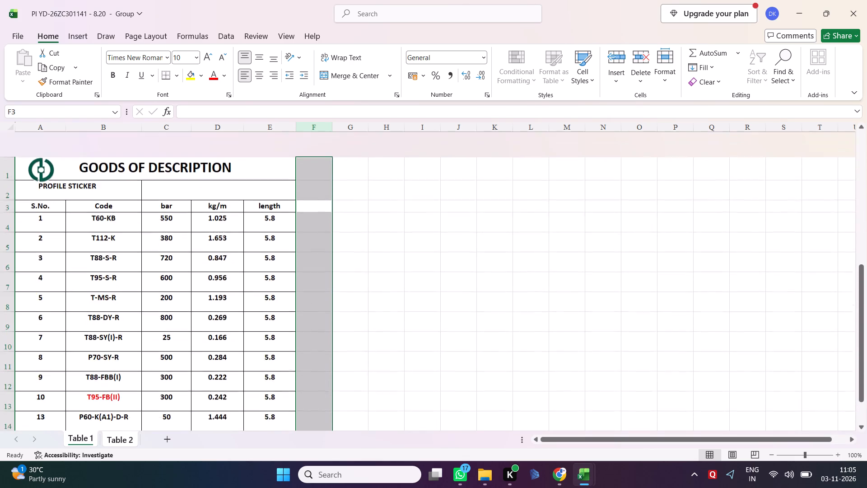
scroll(373, 254, "up", 2)
left_click(238, 252)
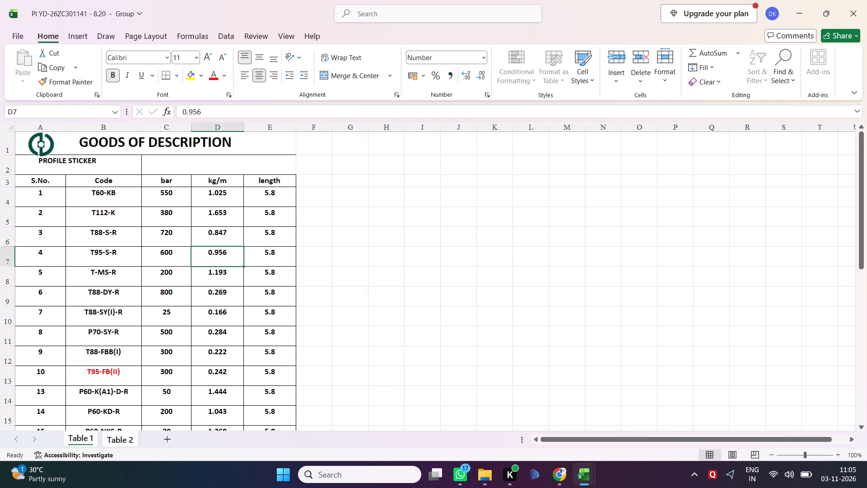
scroll(238, 252, "down", 1)
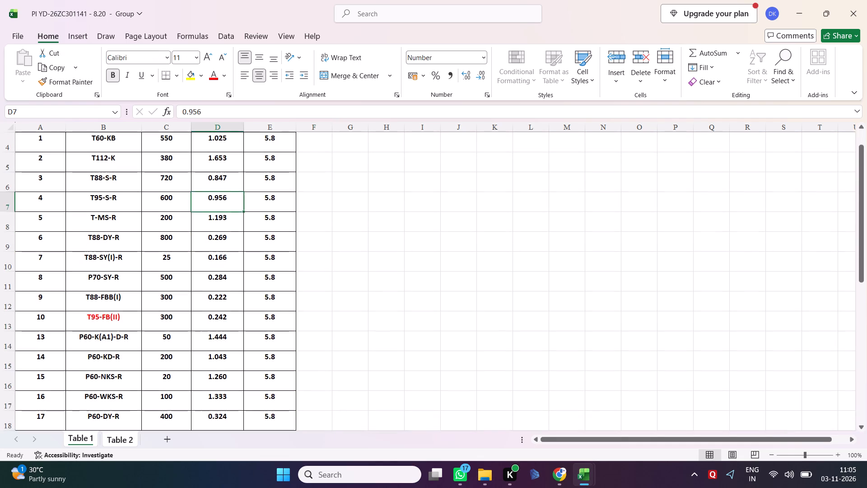
Switch to the YD-26ZC301142 workbook and save it as a PDF in Downloads, keeping the name PI YD-26ZC301142 - 8.20.
scroll(238, 252, "up", 1)
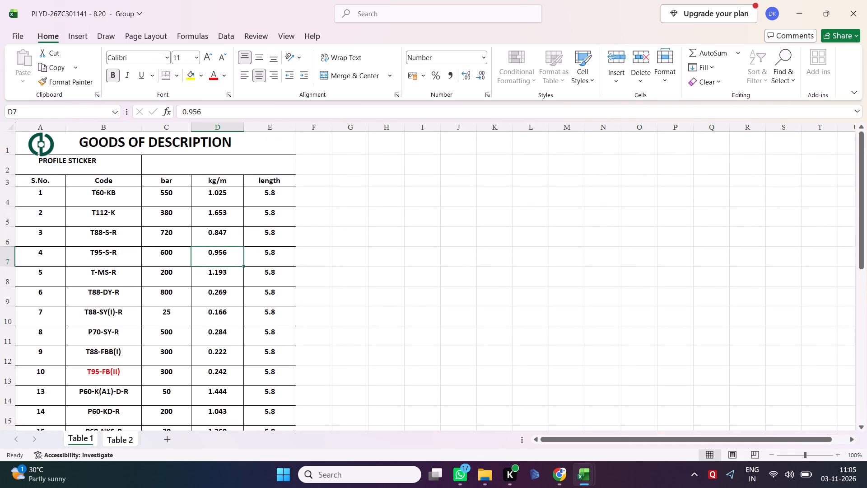
key("alt+Tab")
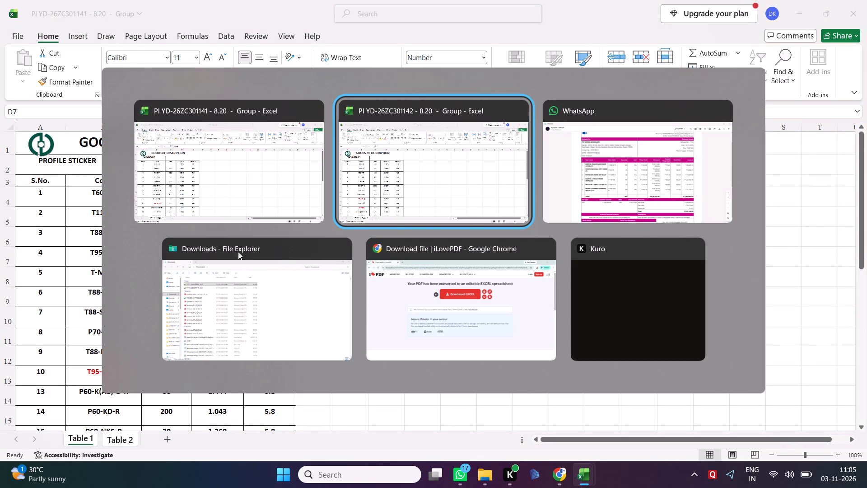
left_click(373, 274)
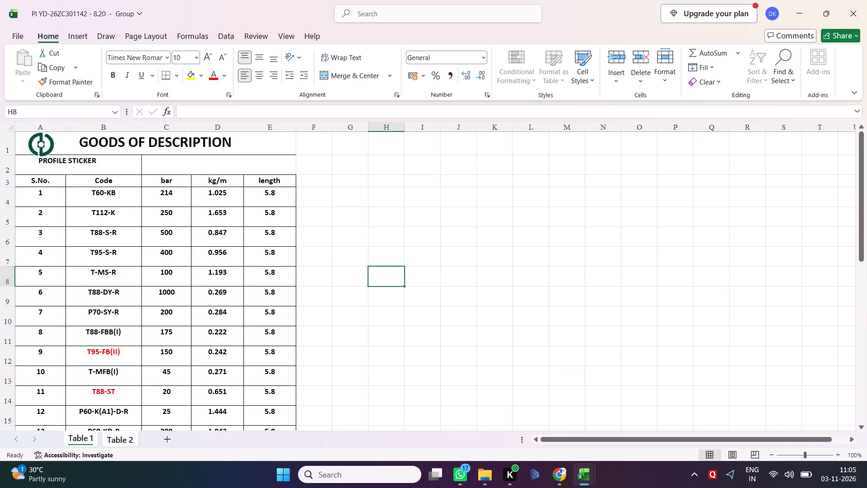
scroll(373, 274, "up", 3)
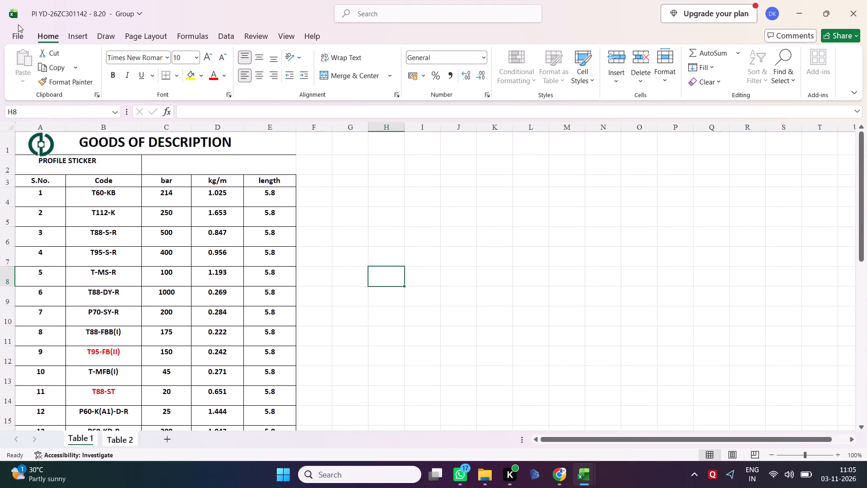
left_click(19, 38)
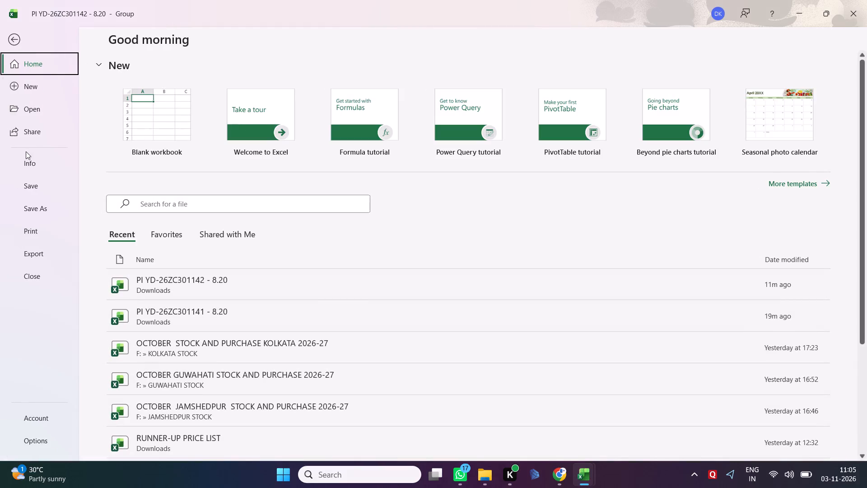
left_click(26, 210)
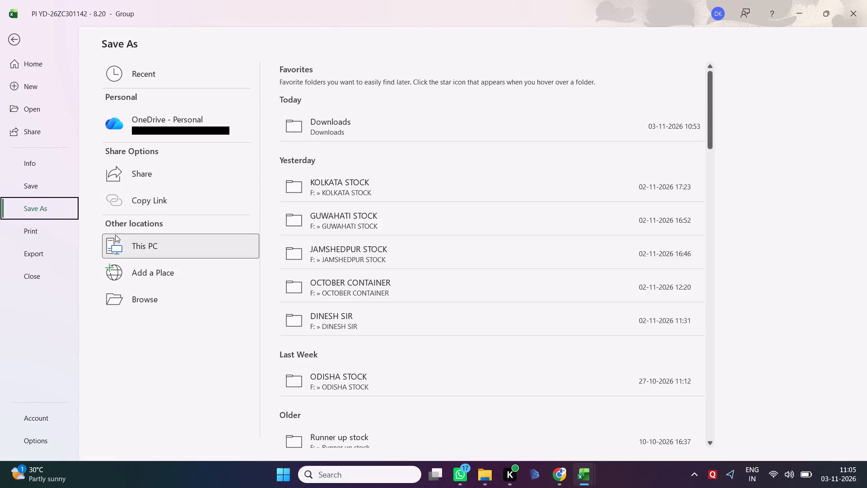
double_click(119, 239)
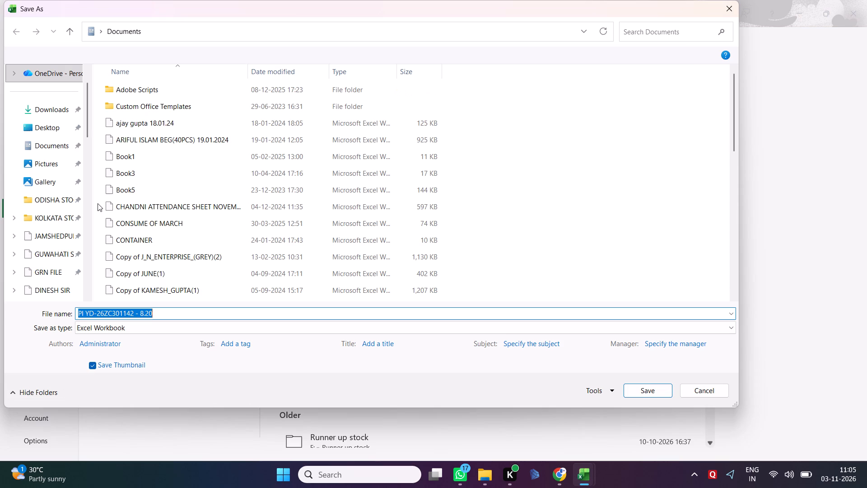
left_click(31, 109)
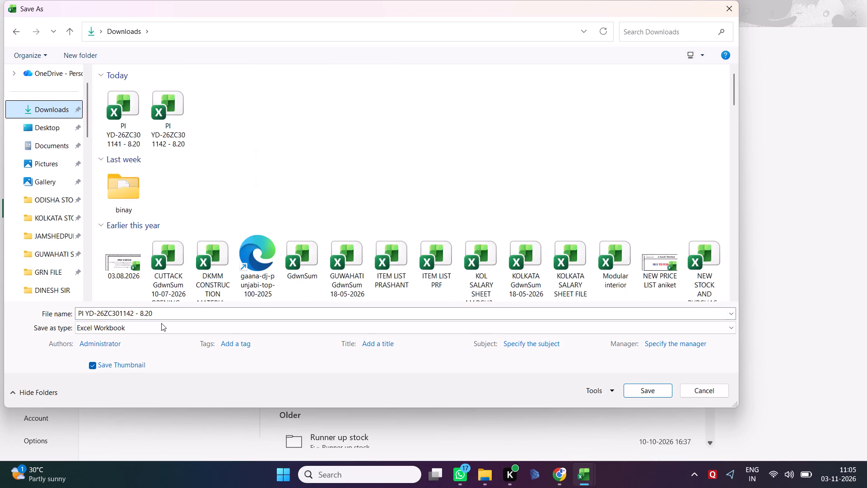
left_click(154, 328)
left_click(123, 289)
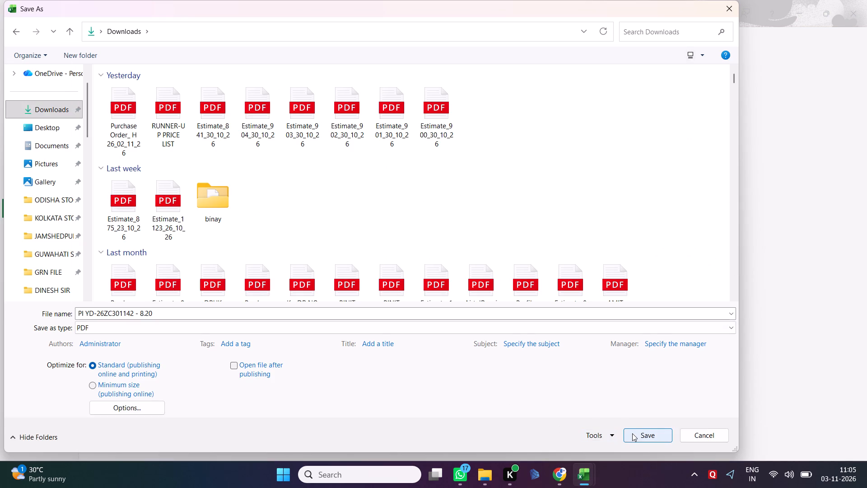
left_click(632, 433)
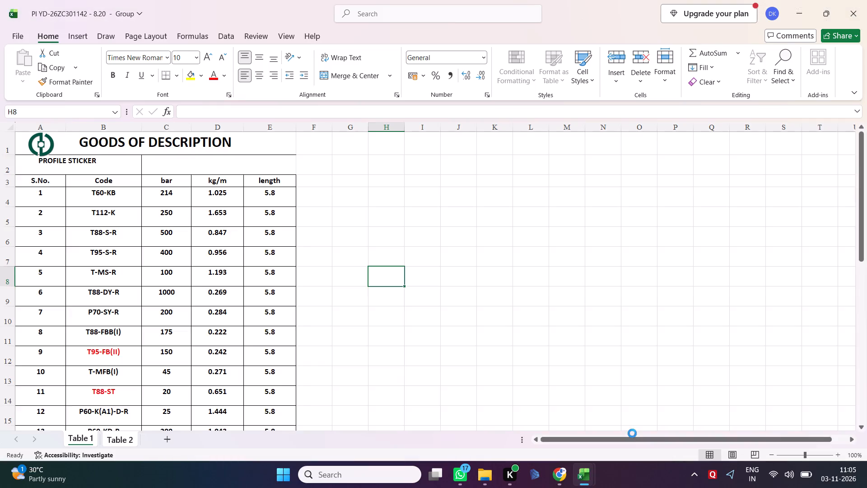
Close the YD-26ZC301142 workbook without saving its changes to the Excel file.
left_click(866, 0)
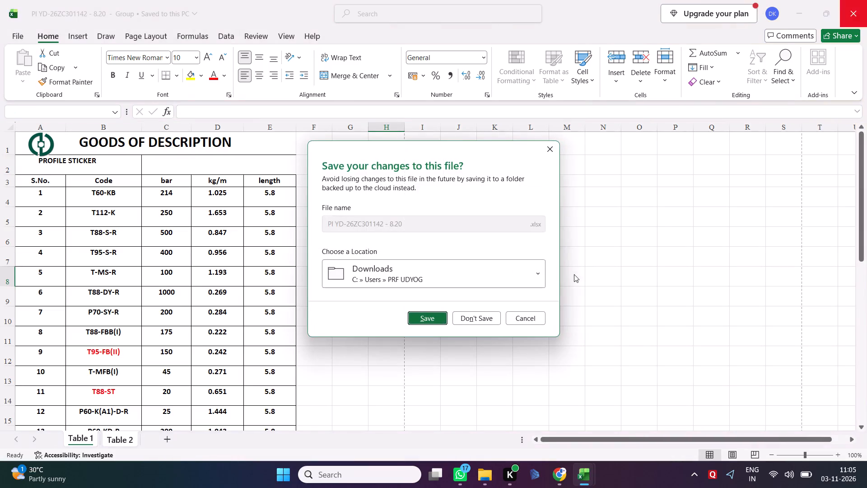
left_click(552, 155)
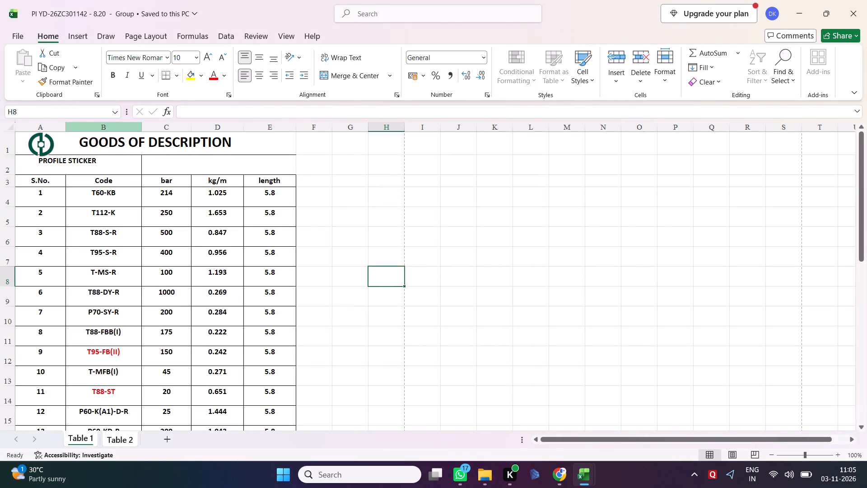
left_click(866, 0)
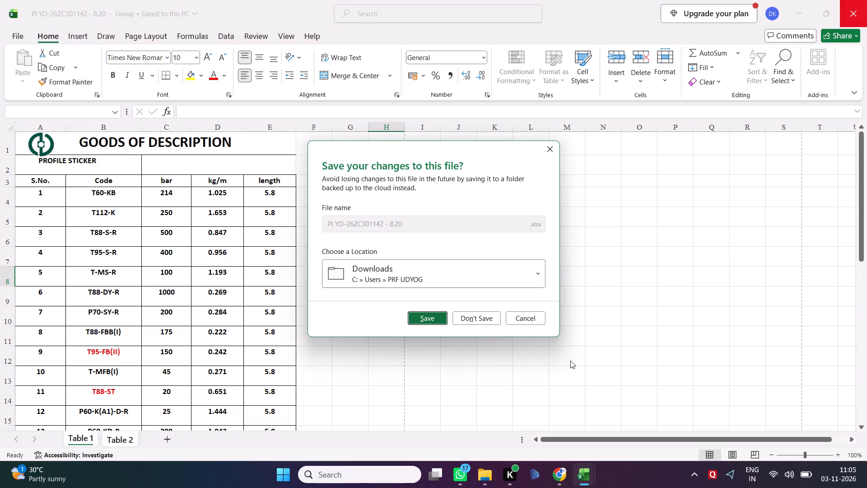
left_click(471, 313)
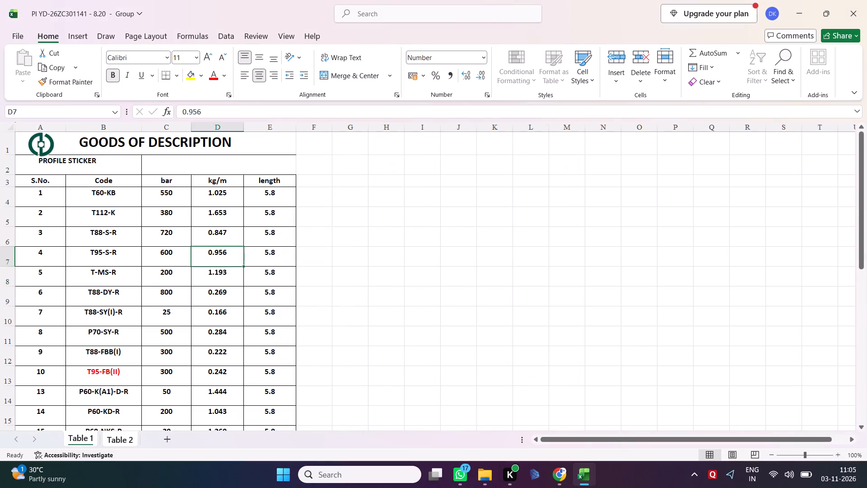
Save the YD-26ZC301141 workbook as a PDF in Downloads, keeping the name PI YD-26ZC301141 - 8.20.
left_click(20, 32)
left_click(30, 209)
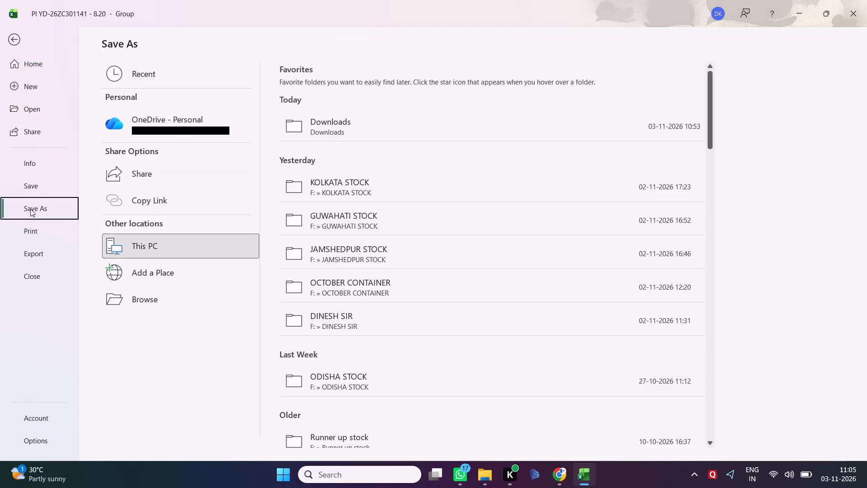
double_click(133, 245)
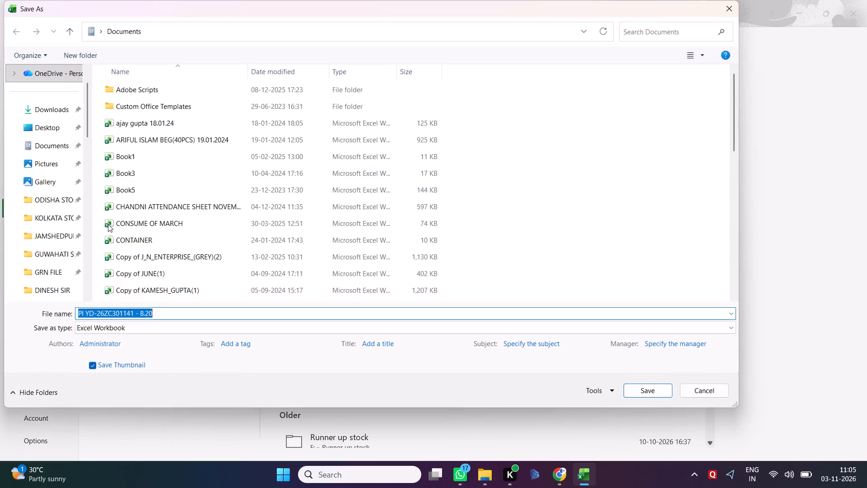
left_click(47, 112)
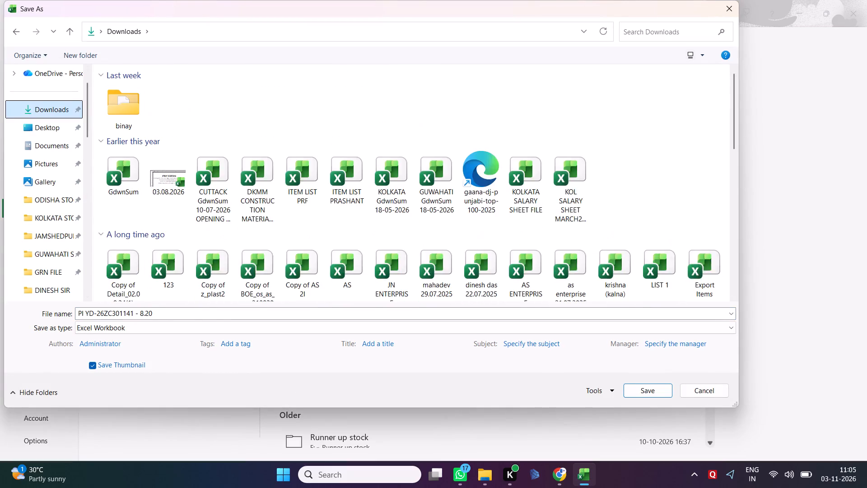
left_click(127, 324)
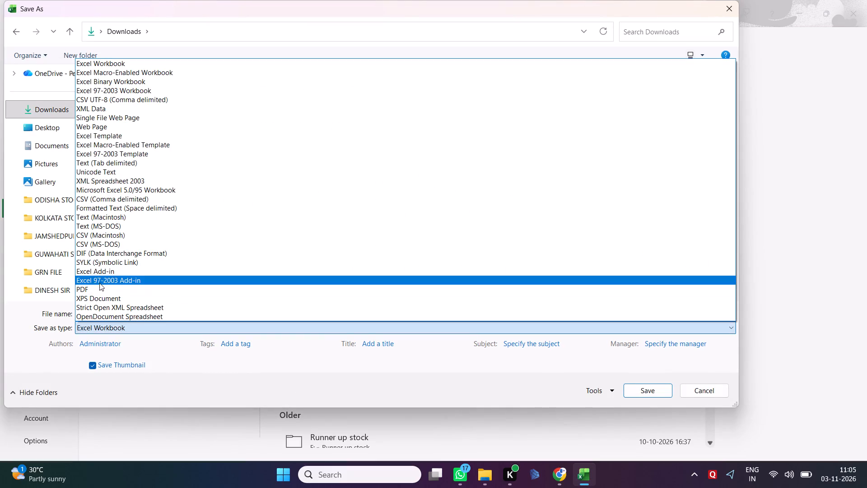
left_click(96, 288)
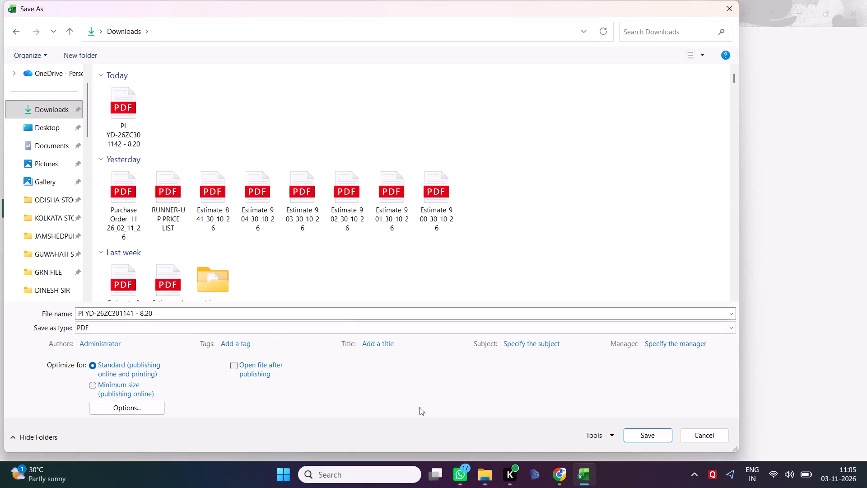
left_click(644, 440)
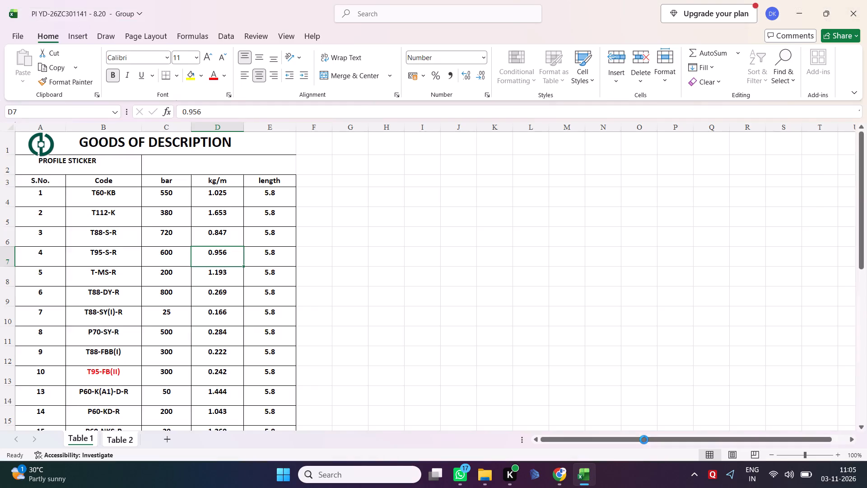
Close the YD-26ZC301141 workbook.
left_click(866, 0)
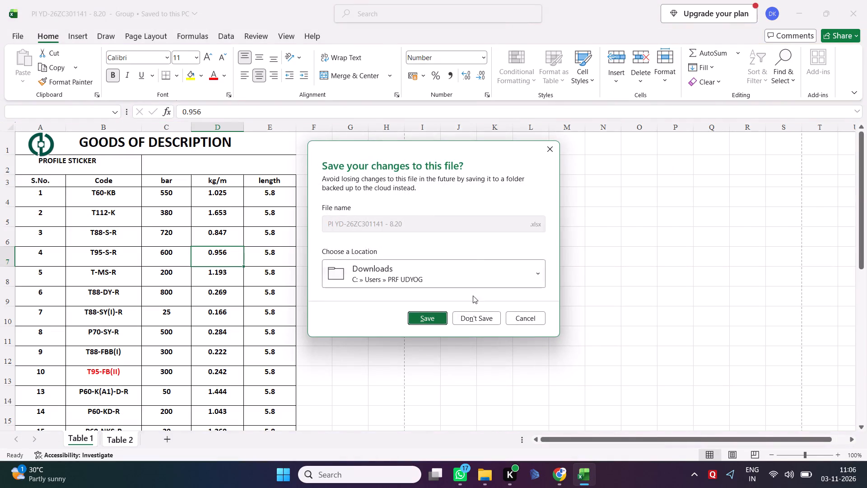
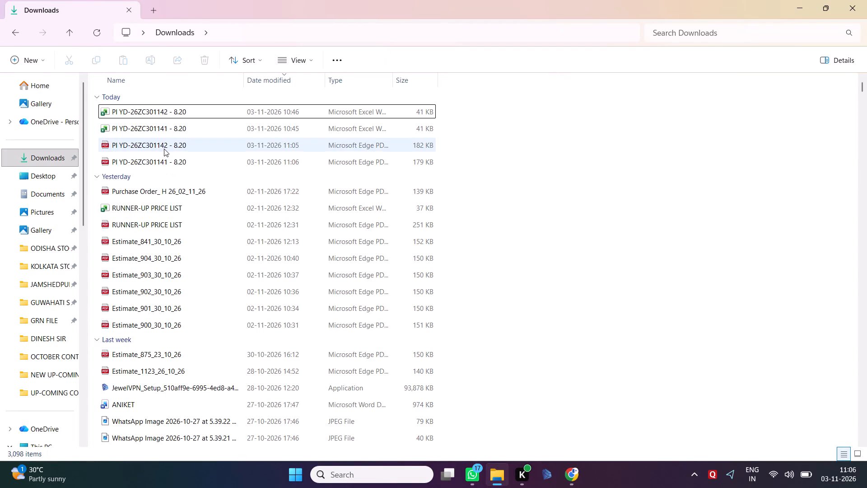
Open the exported PI YD-26ZC301142 - 8.20 PDF from Downloads, check its item table, and close it.
double_click(164, 149)
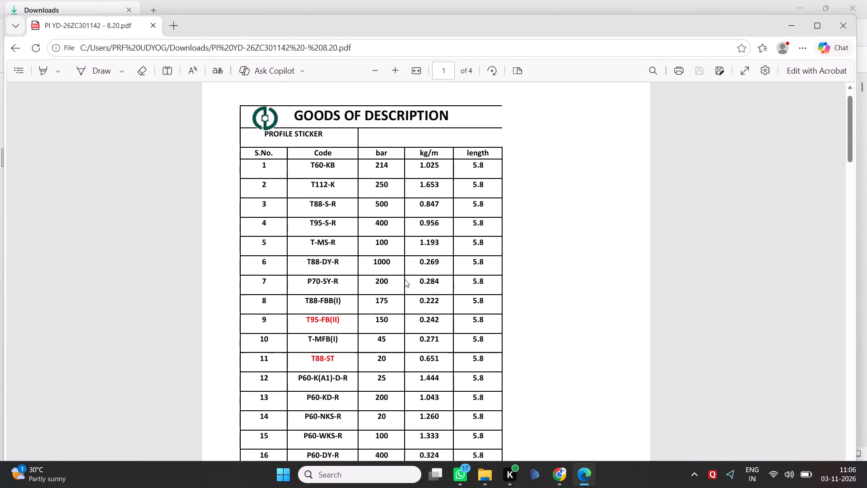
scroll(405, 279, "down", 4)
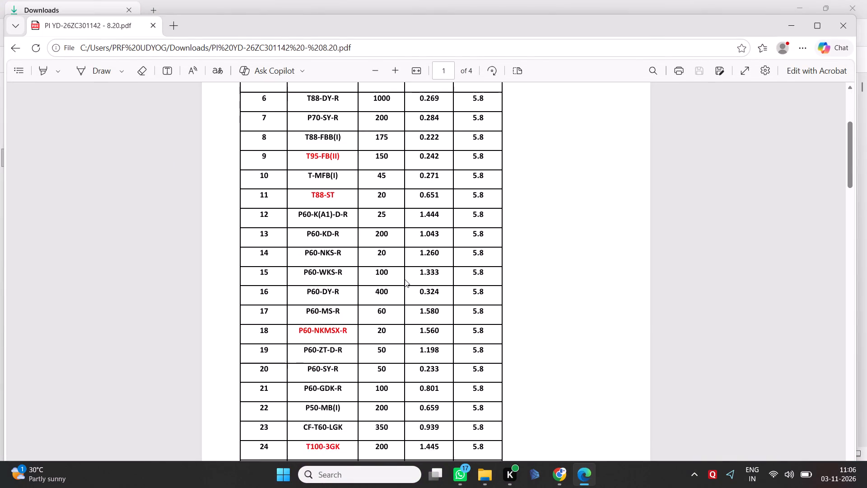
scroll(405, 279, "down", 3)
scroll(405, 279, "up", 5)
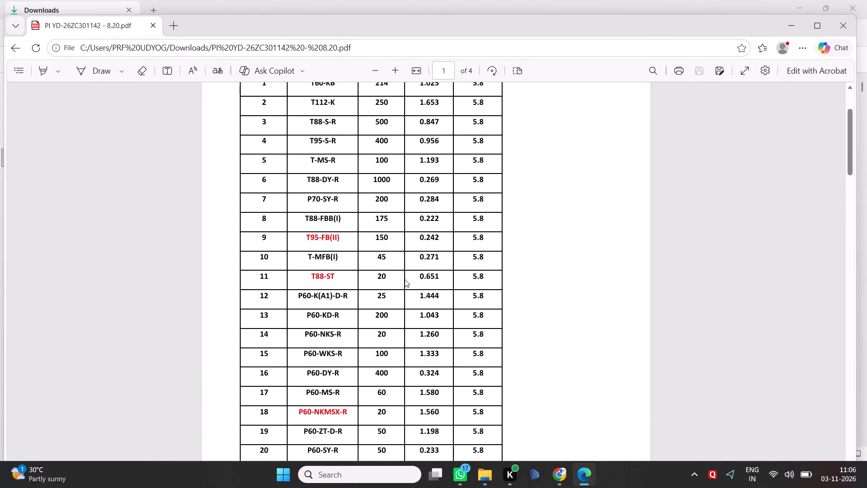
scroll(405, 279, "up", 1)
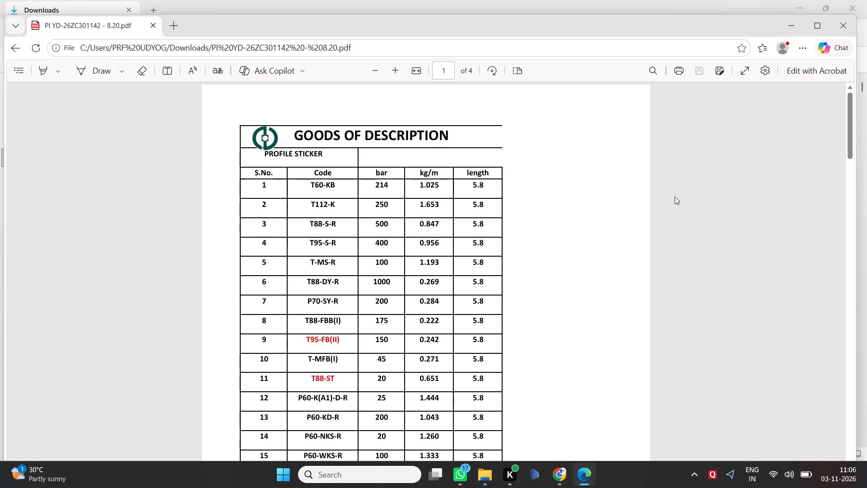
left_click(845, 27)
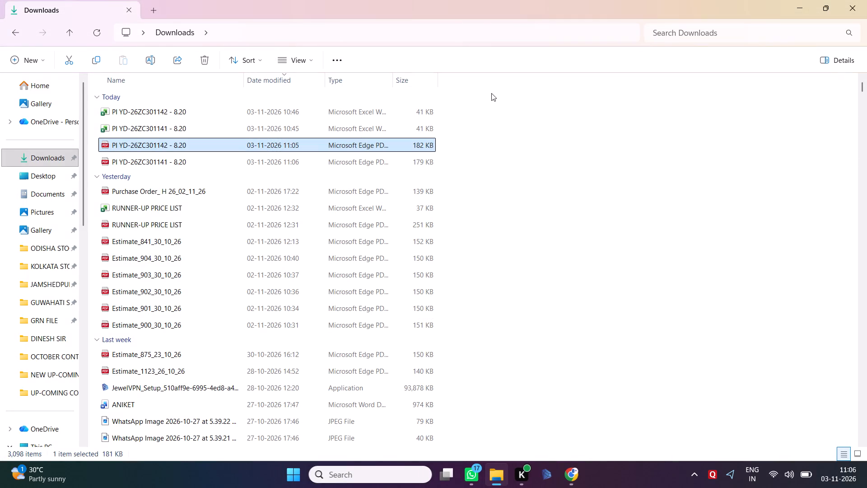
Open the exported PI YD-26ZC301141 - 8.20 PDF from Downloads to check it.
double_click(209, 161)
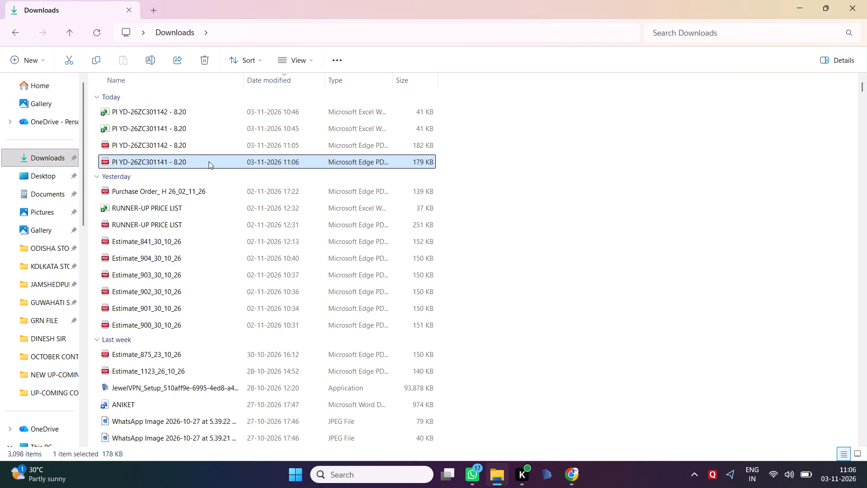
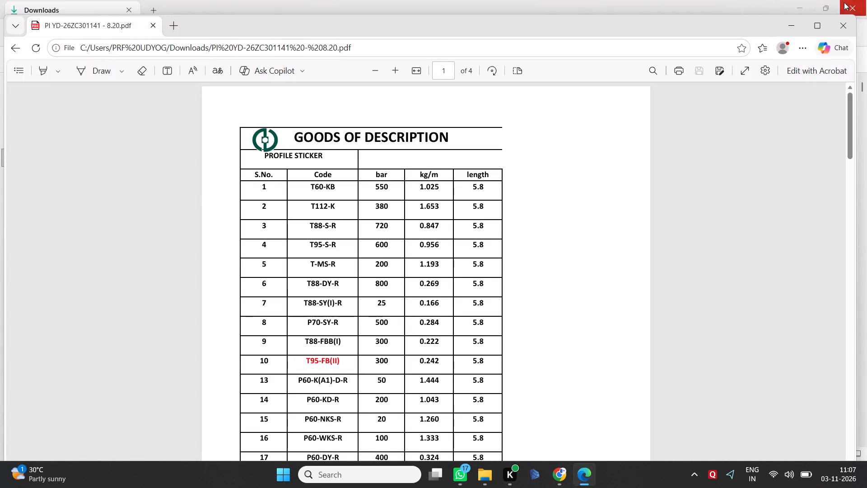
Close the exported PI YD-26ZC301141 - 8.20 PDF and return to the Downloads folder.
left_click(835, 27)
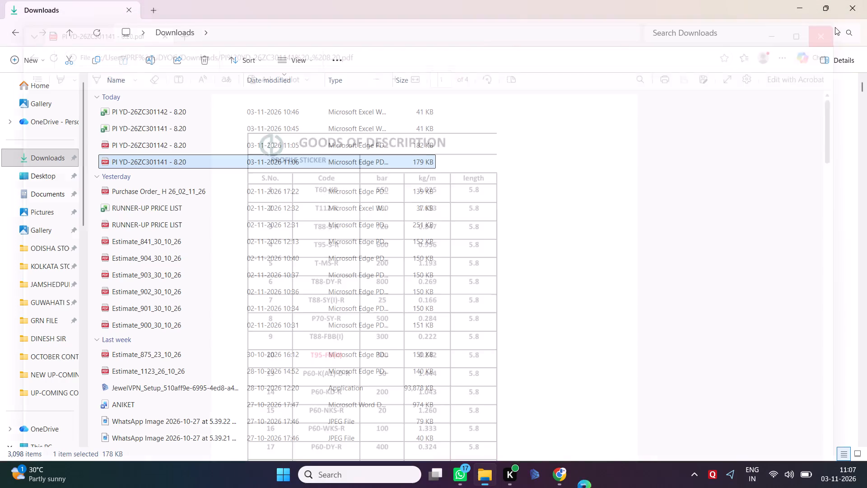